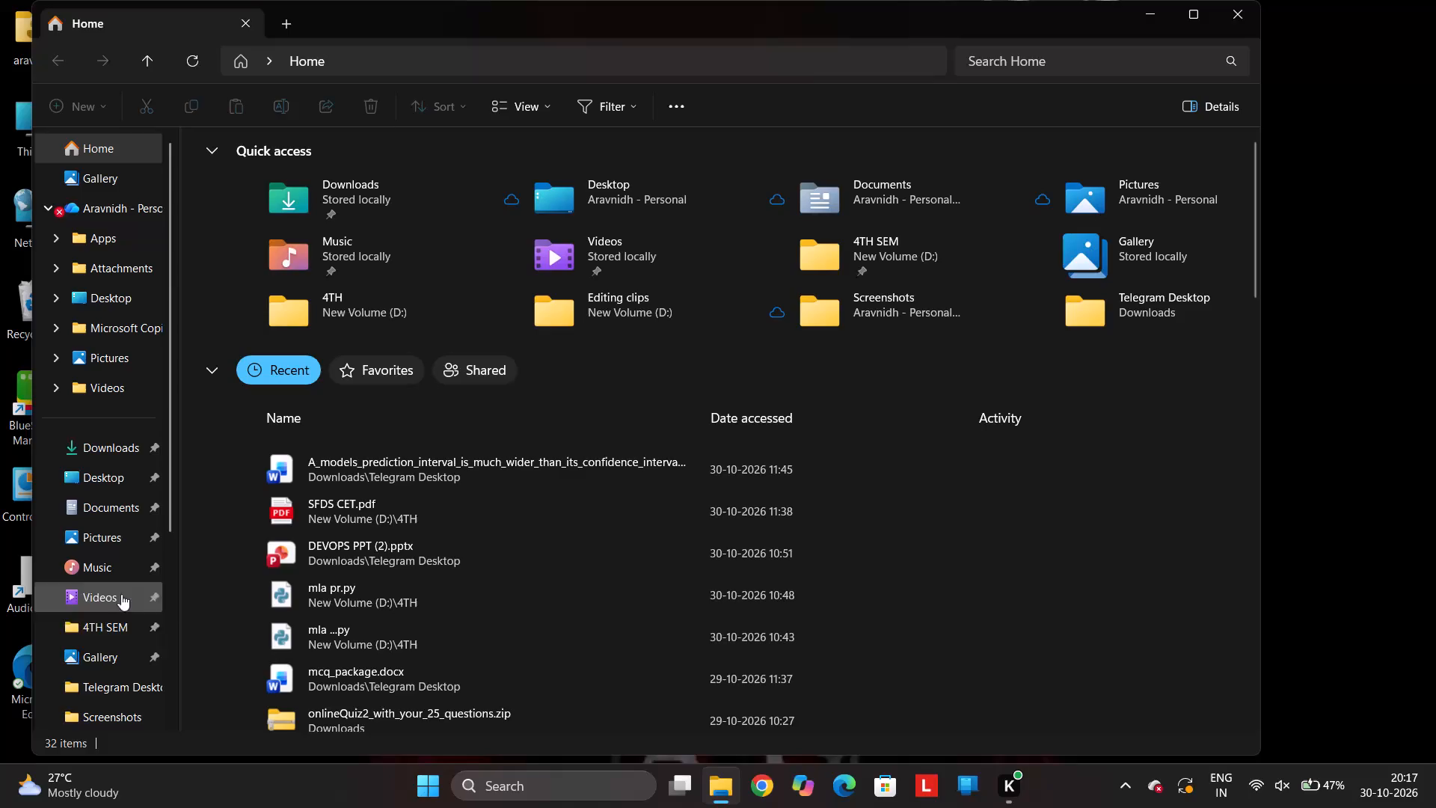
Open the 4TH SEM folder on New Volume (D:), after a brief check of the 4TH folder.
scroll(117, 647, down, 3)
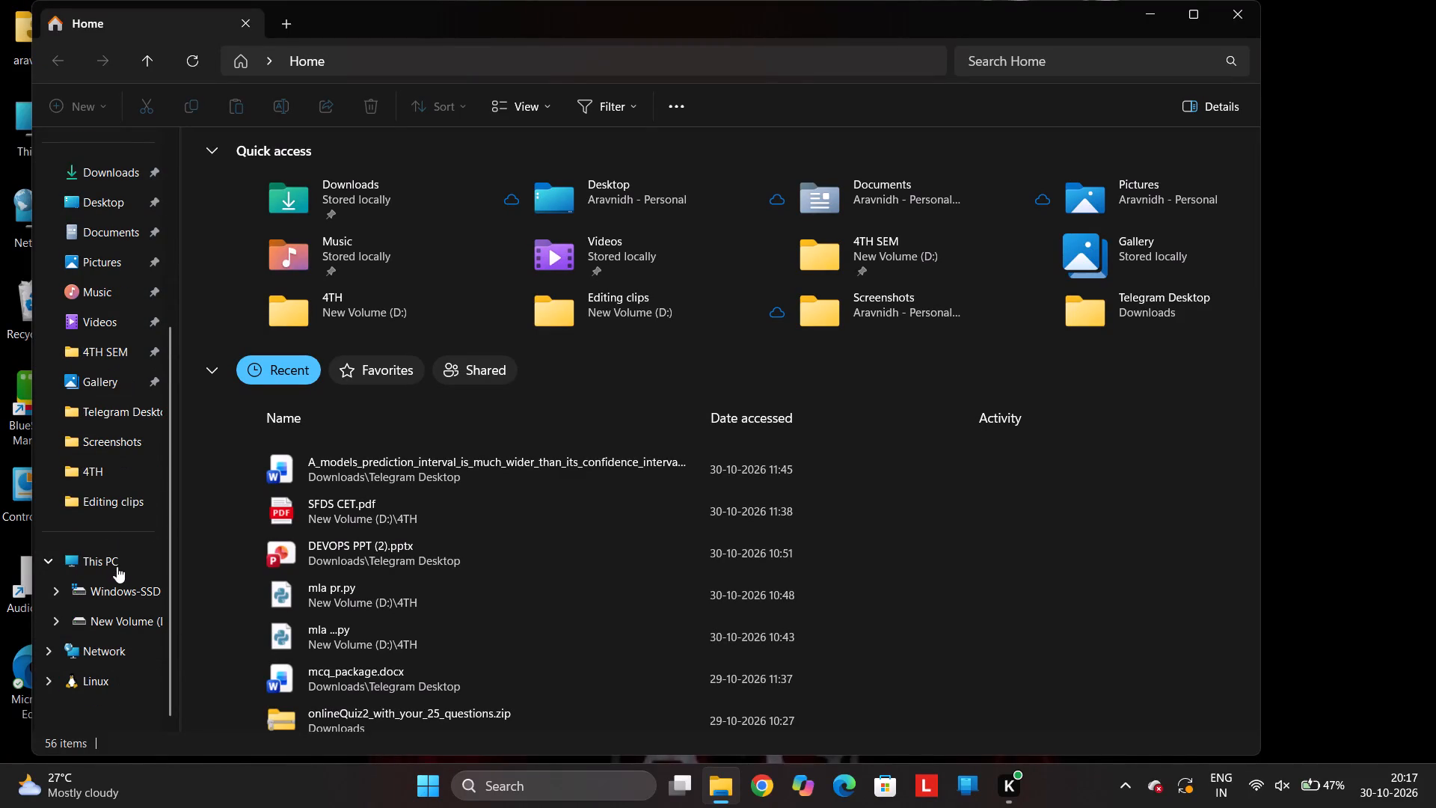
click(129, 461)
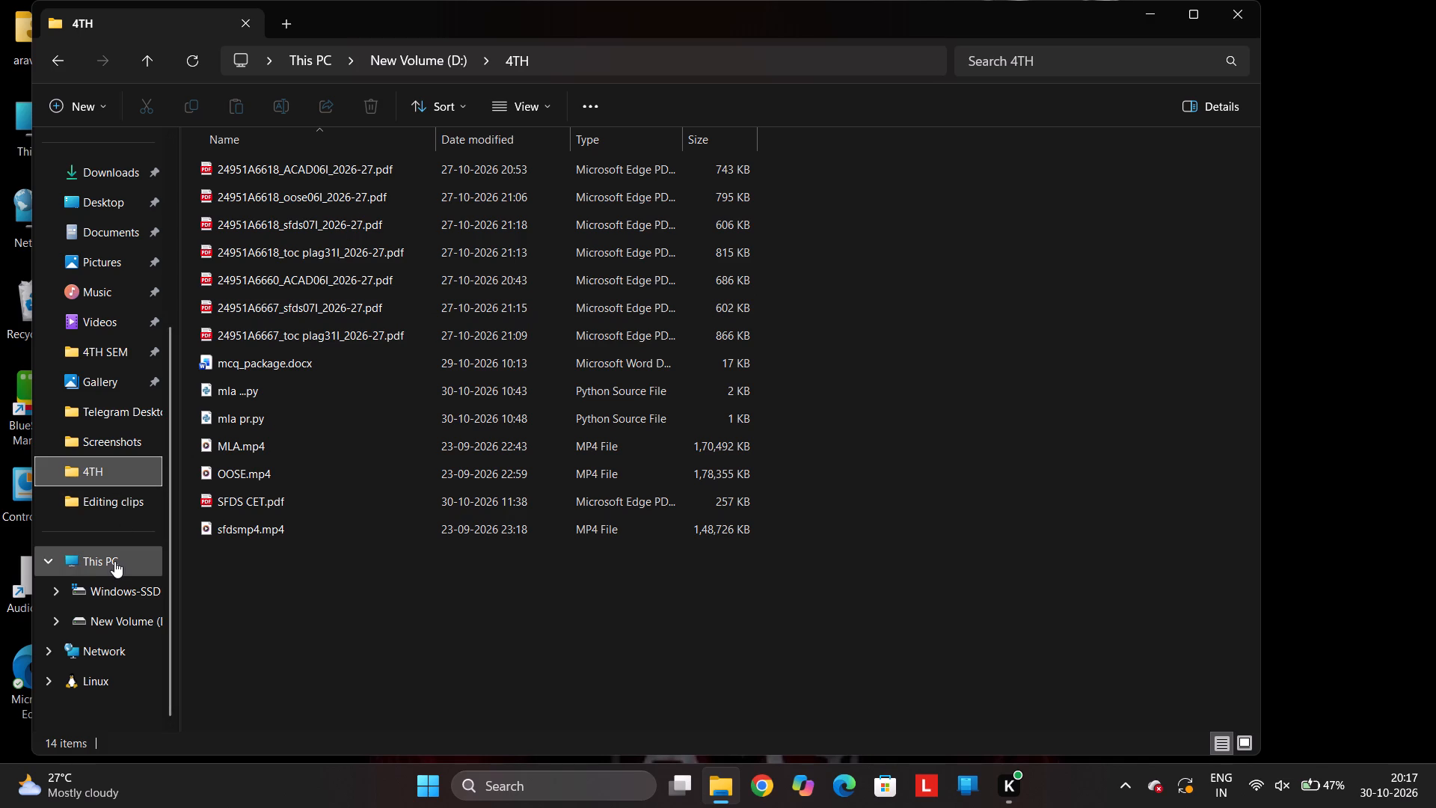
click(108, 349)
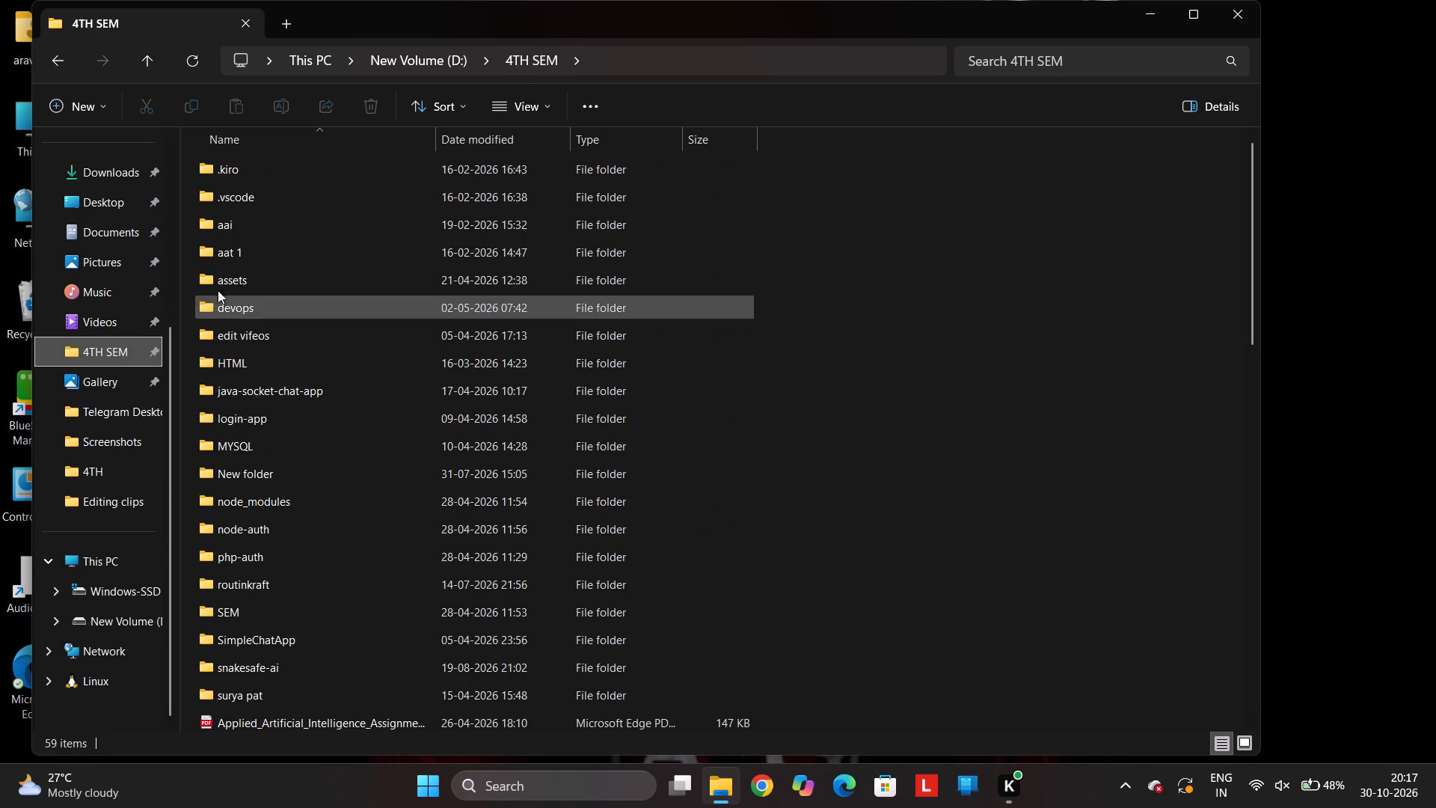
Find Statistical_Foundations_of_Data_Science_Assignment.pdf in the 4TH SEM folder, open it to check its first page, and close it.
scroll(327, 414, down, 5)
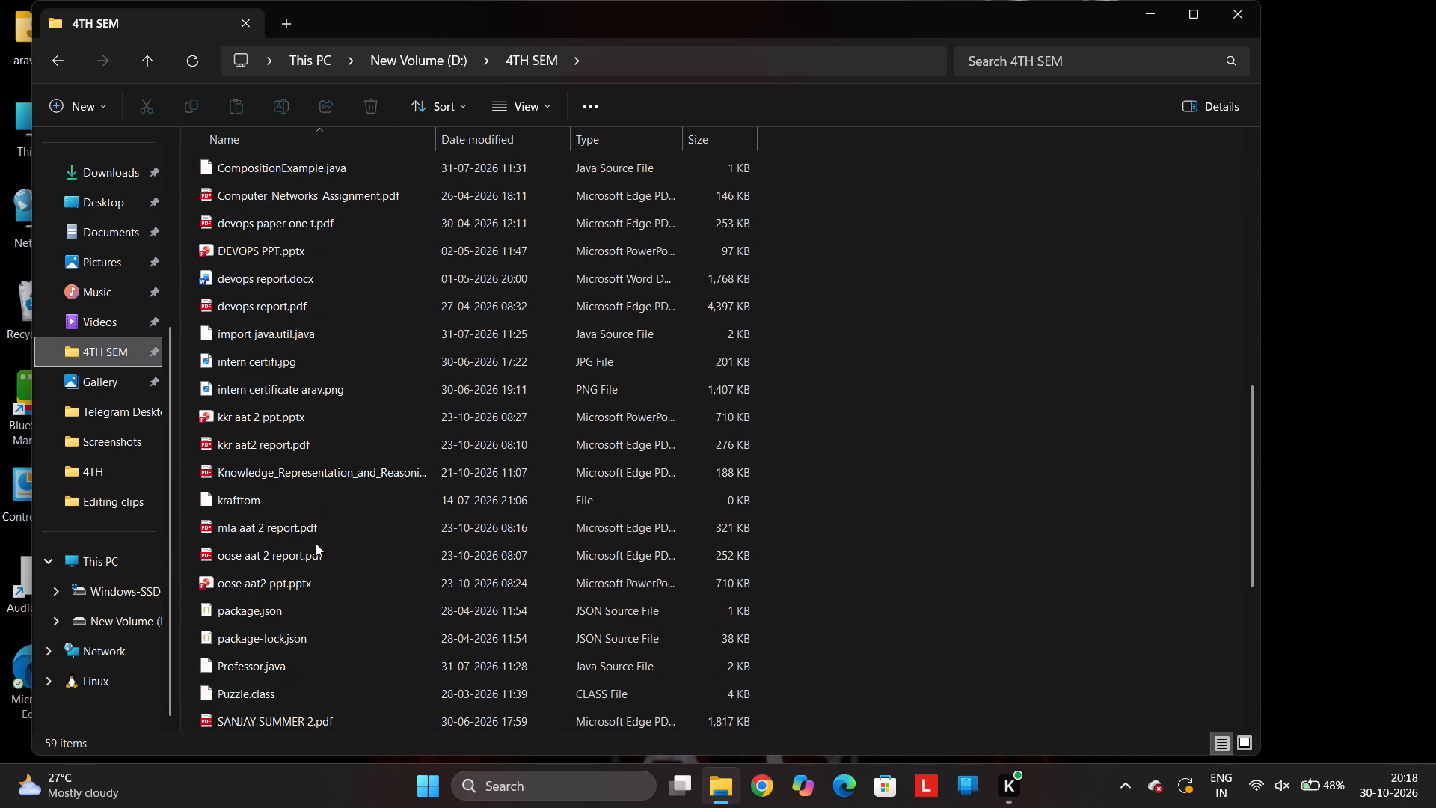
scroll(316, 543, down, 2)
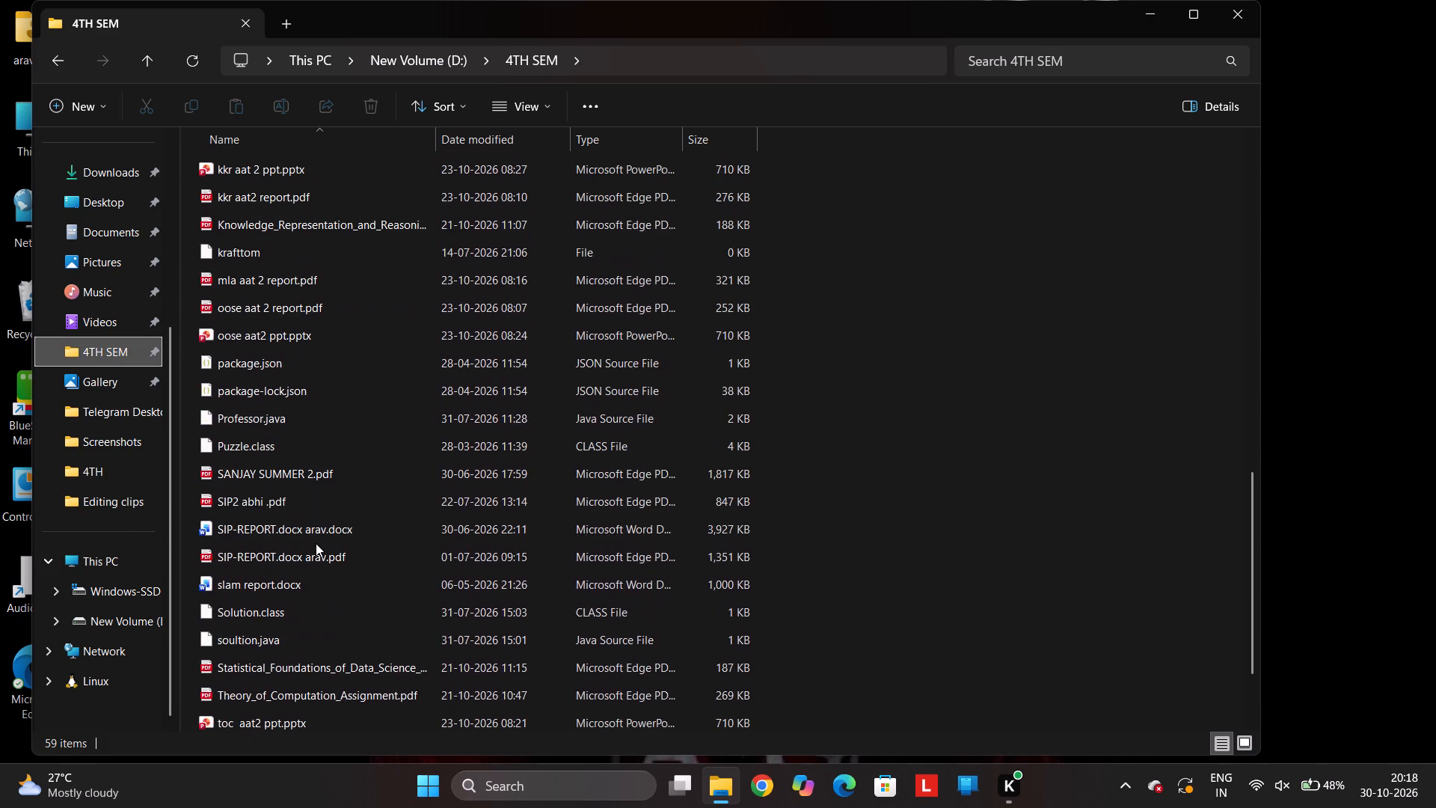
scroll(316, 543, down, 1)
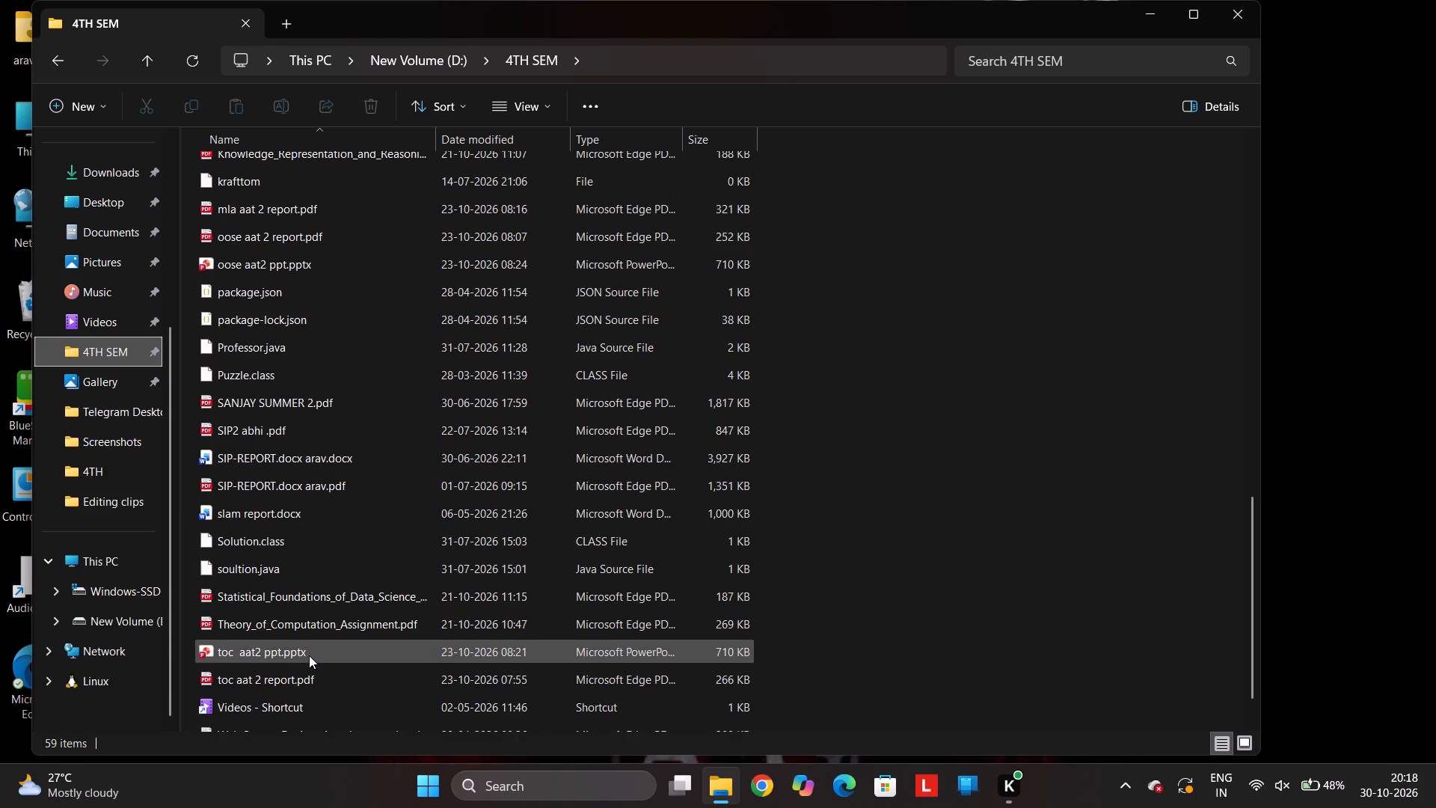
scroll(307, 655, down, 1)
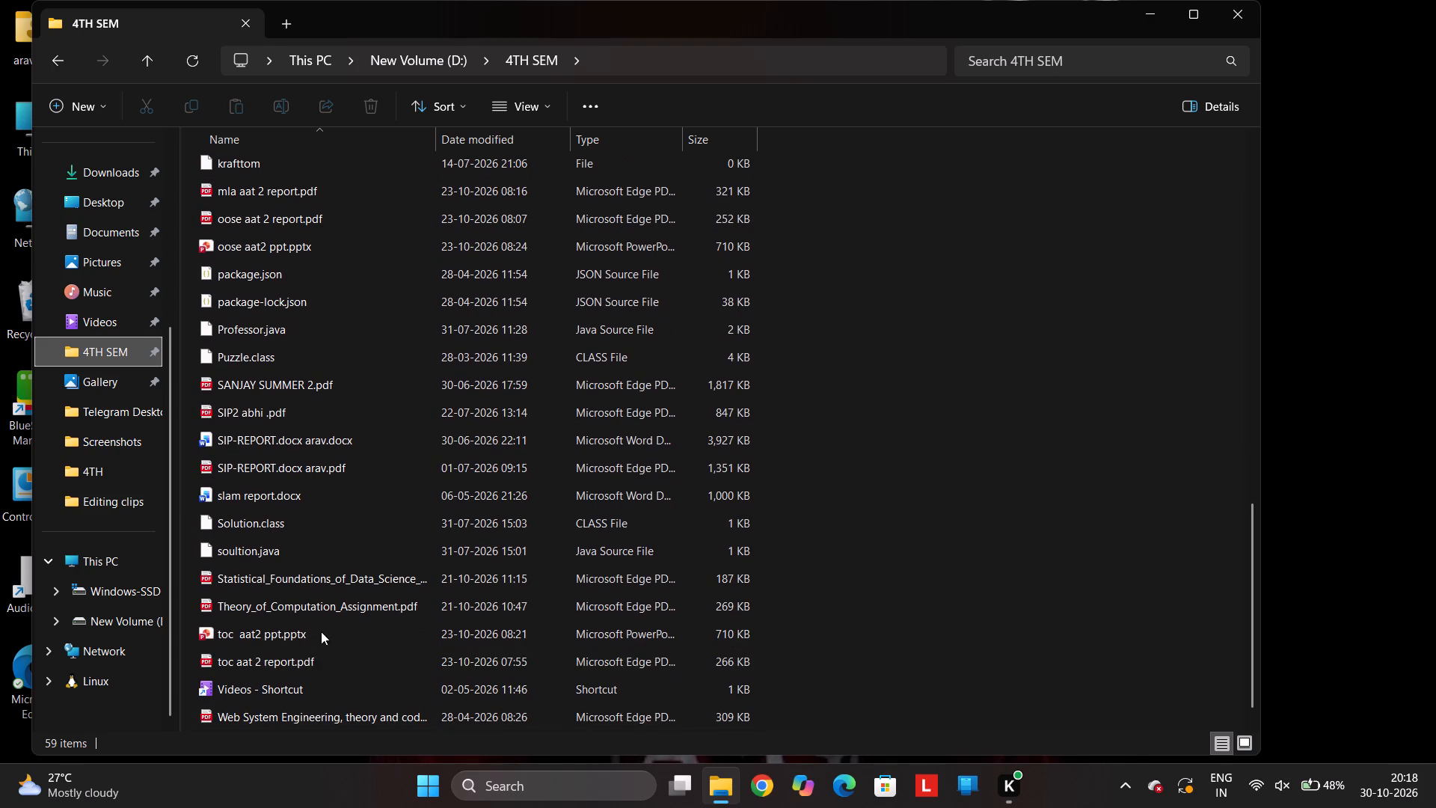
double_click(388, 574)
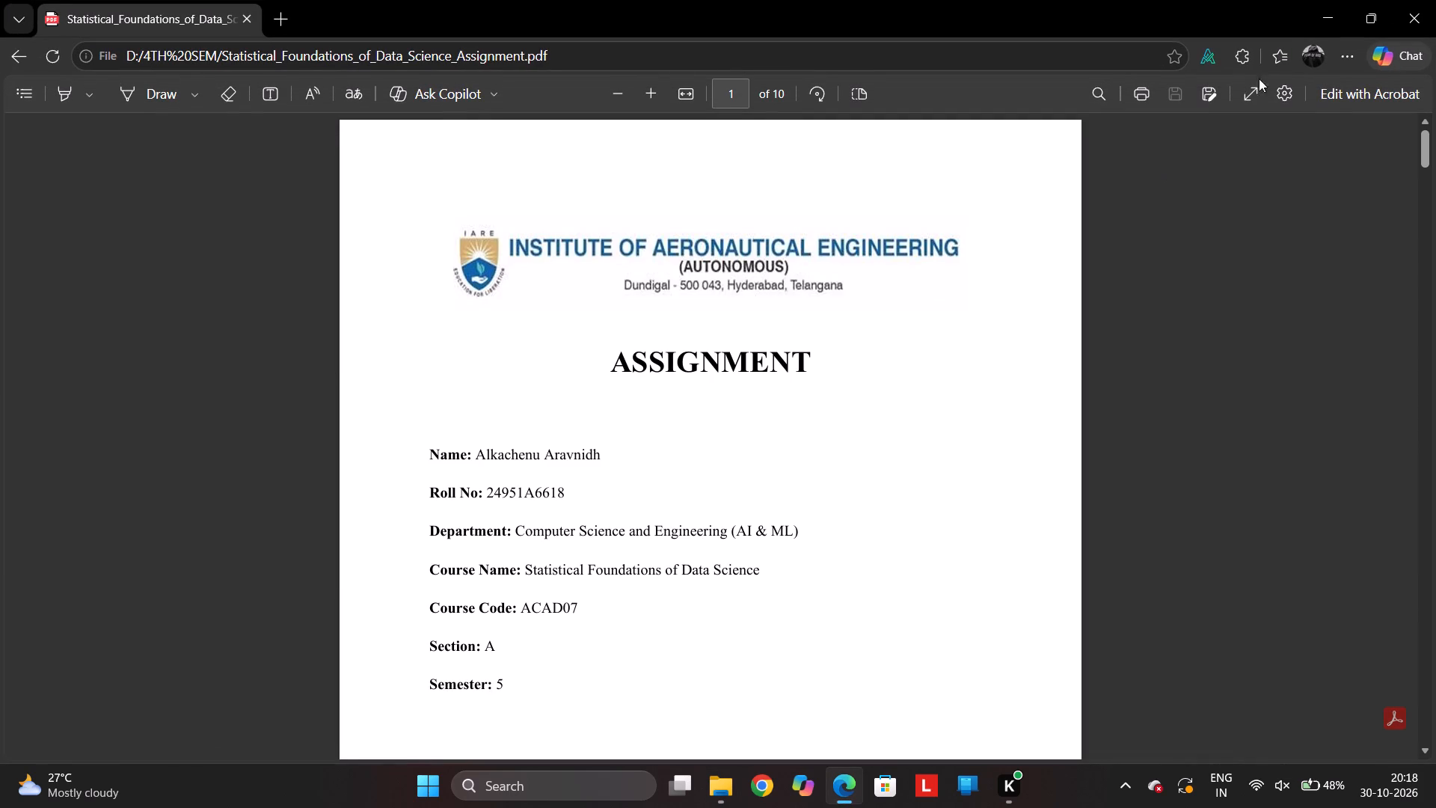
click(1435, 0)
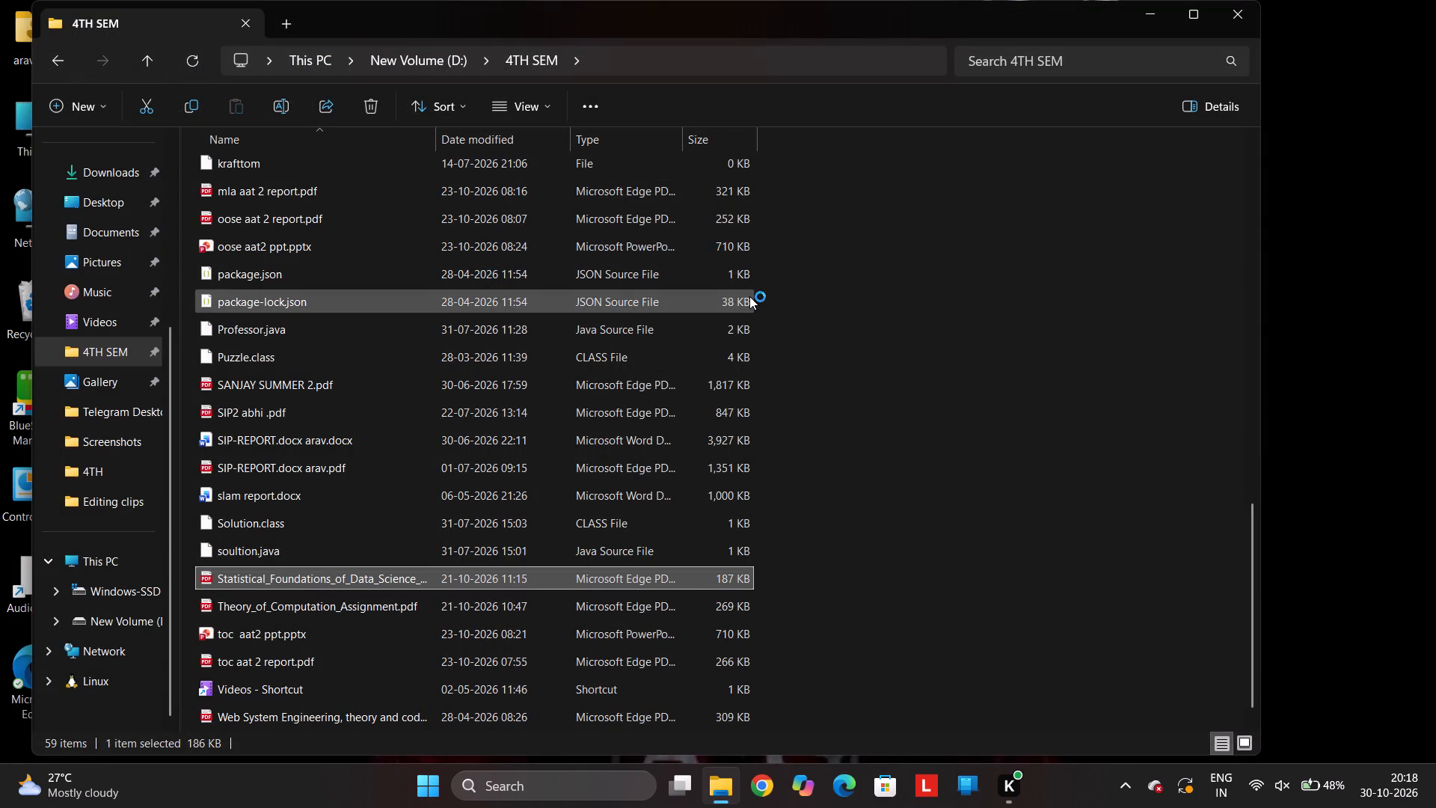
Open the presentation toc aat2 ppt.pptx to check its title slide, and close it.
double_click(408, 628)
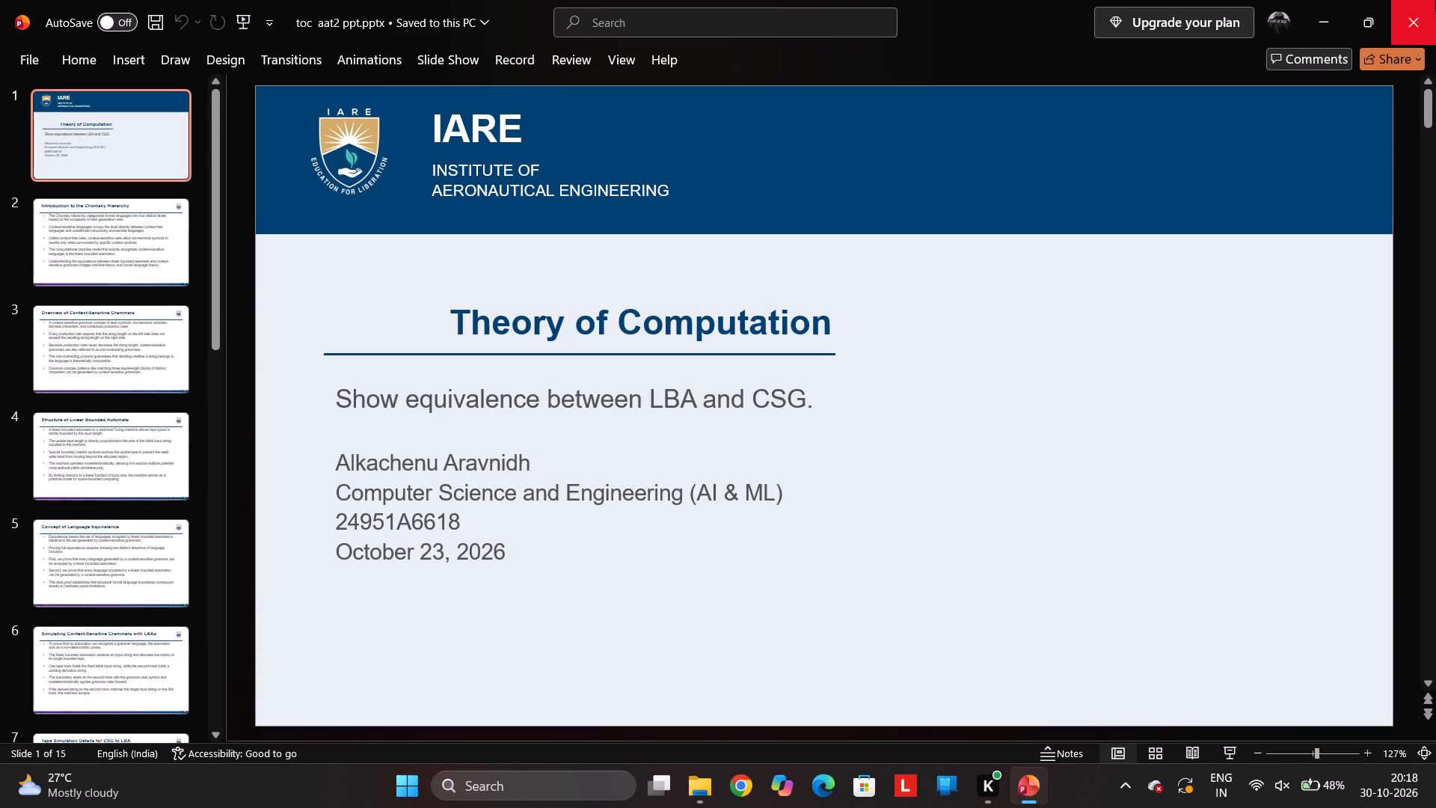
click(1435, 0)
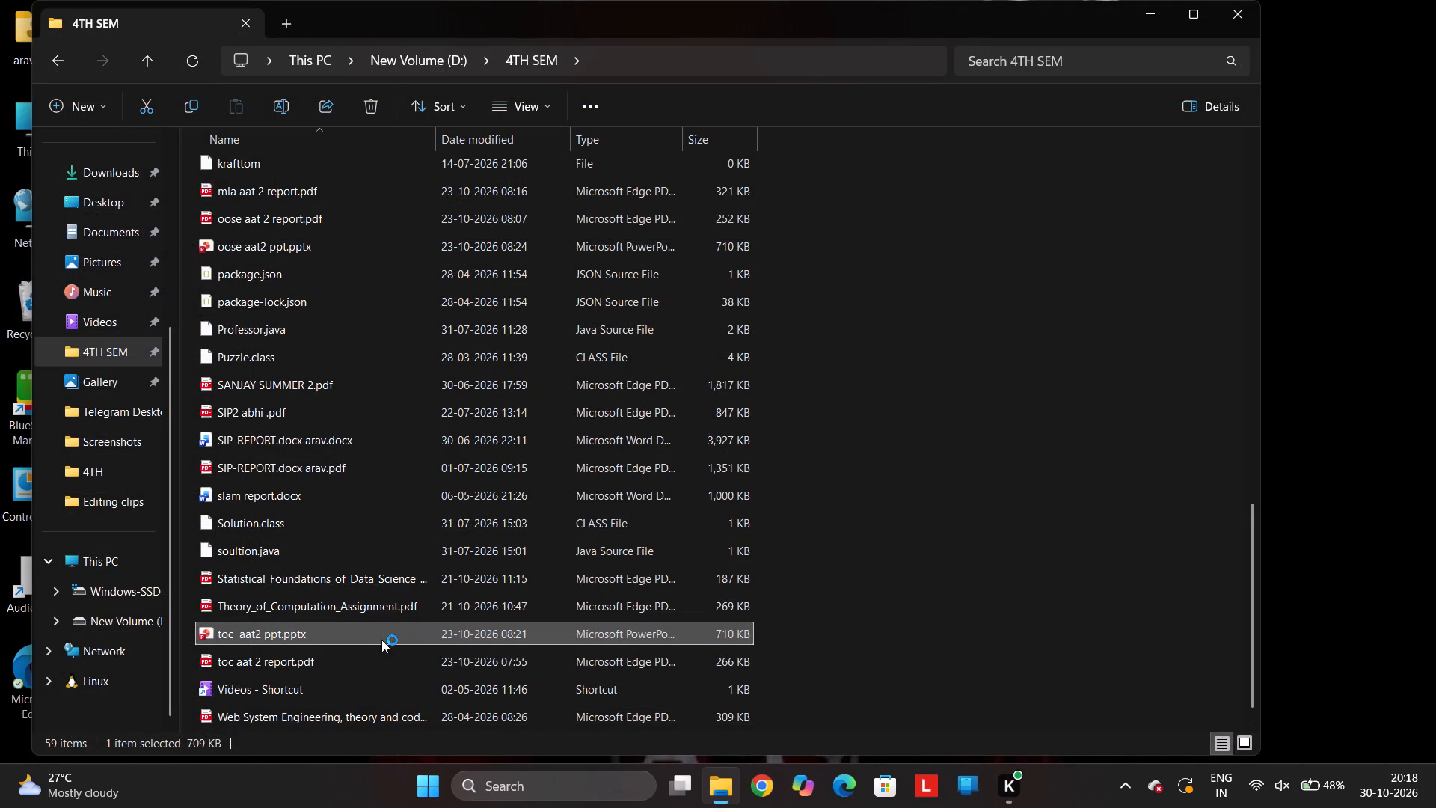
Look through the 4TH SEM file list, from the last files back up to the case studies, reports and presentations.
scroll(366, 655, down, 4)
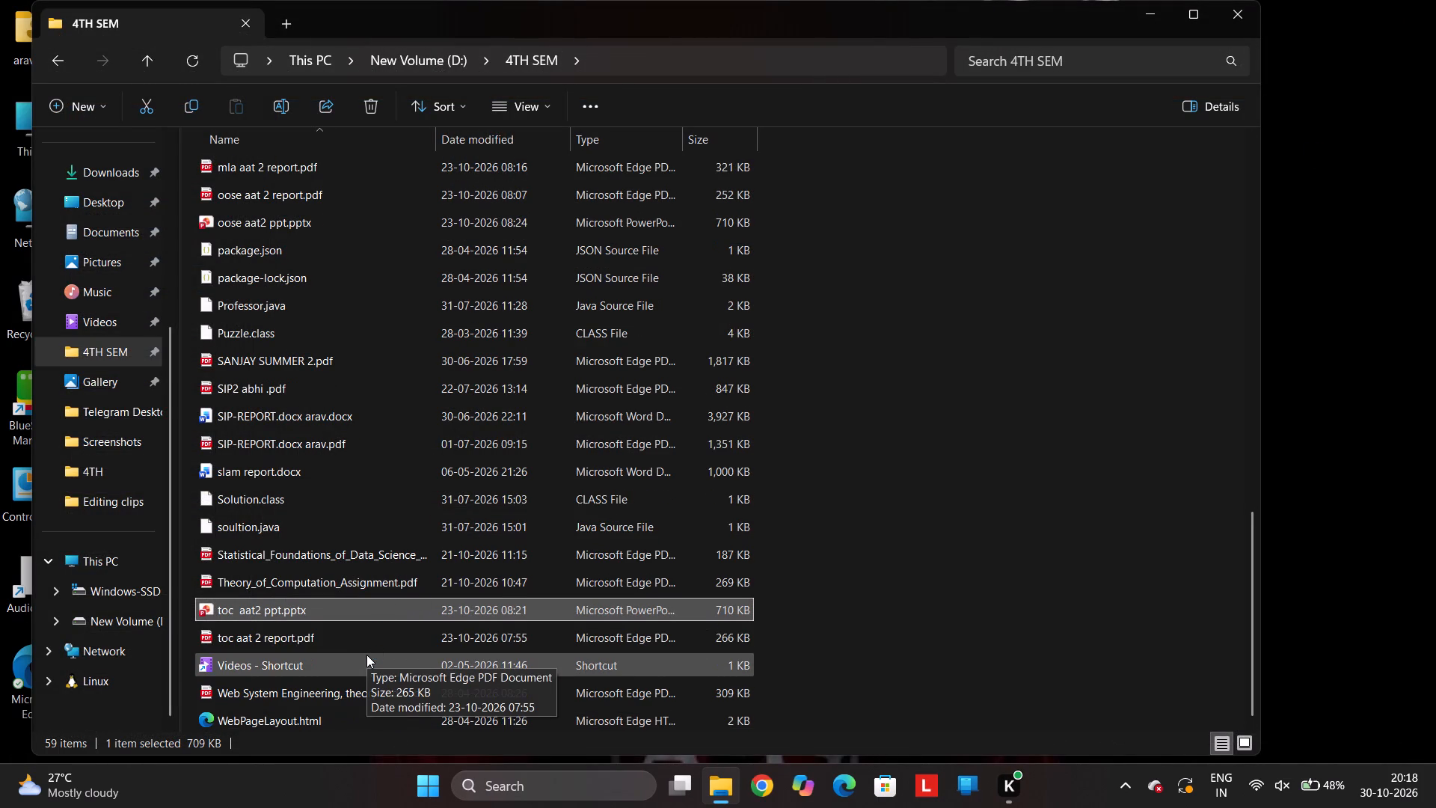
scroll(366, 655, down, 2)
scroll(420, 605, down, 9)
scroll(419, 469, up, 1)
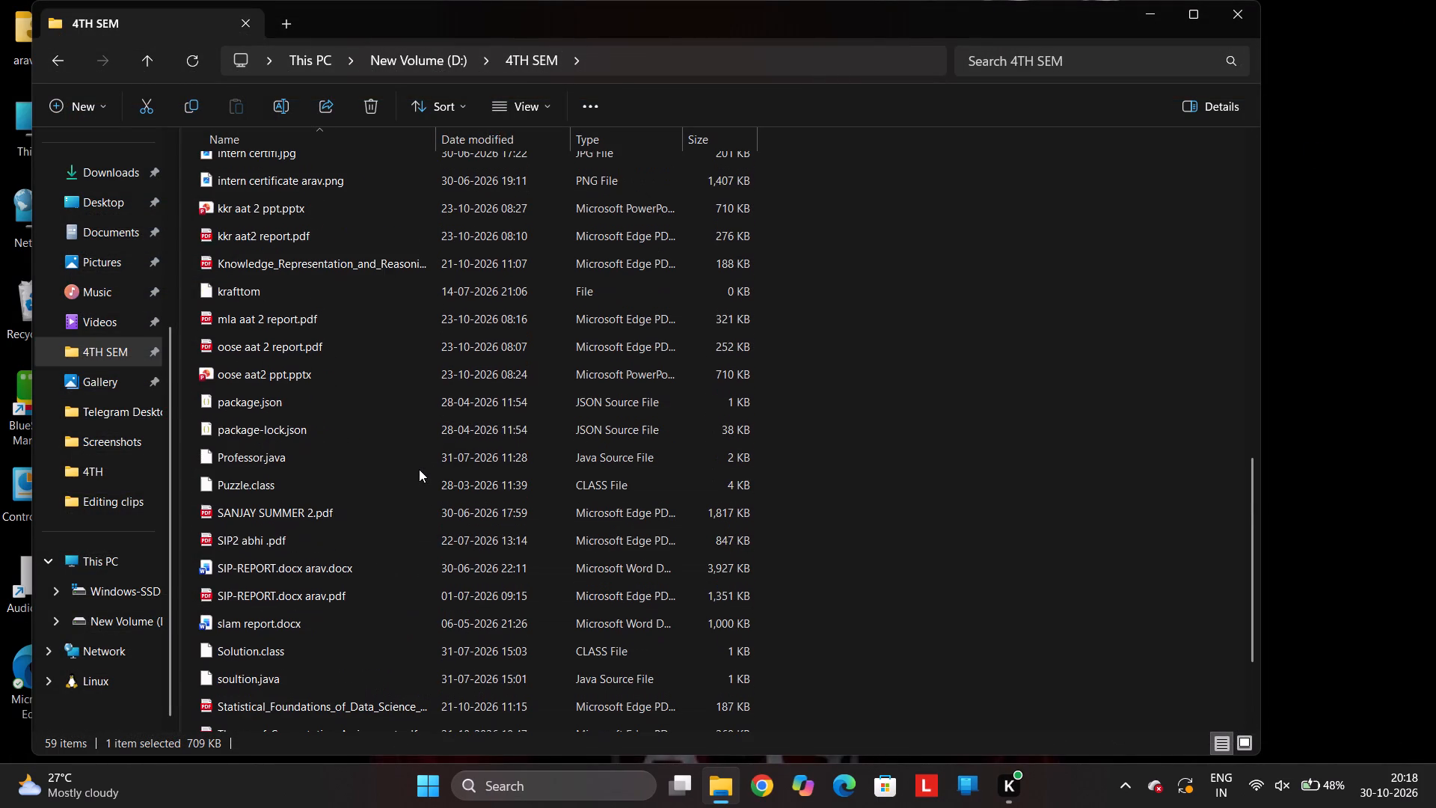
scroll(419, 469, up, 2)
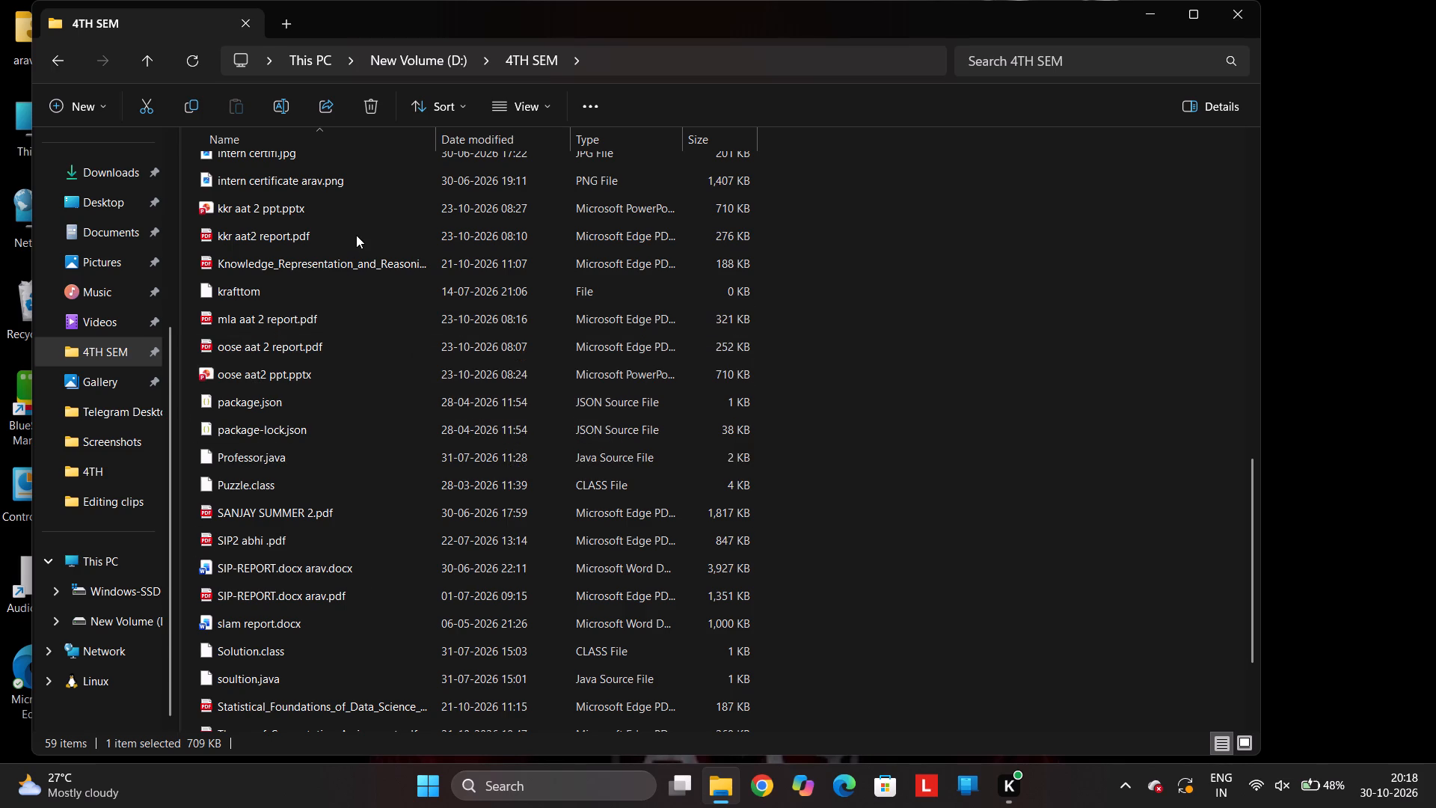
scroll(365, 224, up, 3)
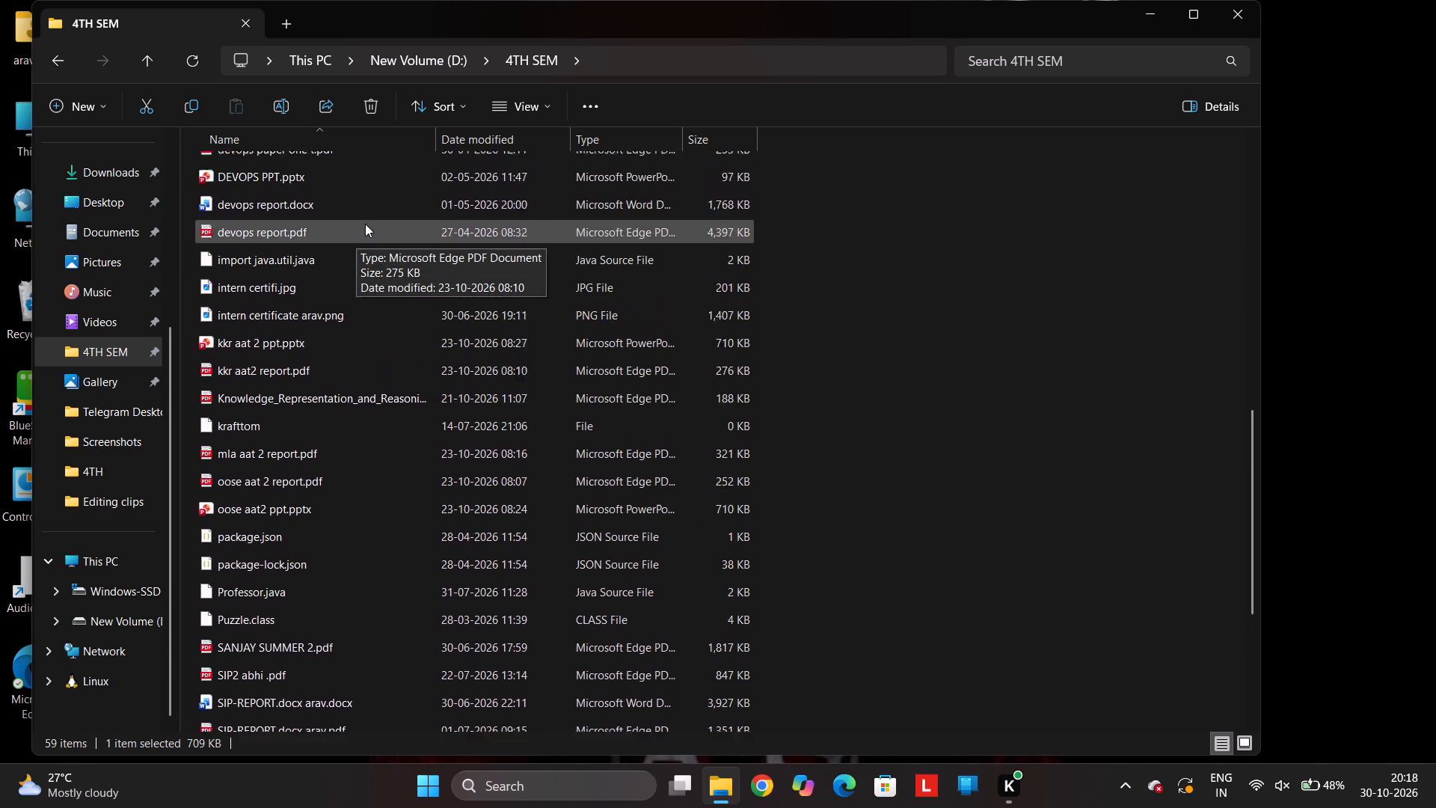
scroll(365, 224, up, 2)
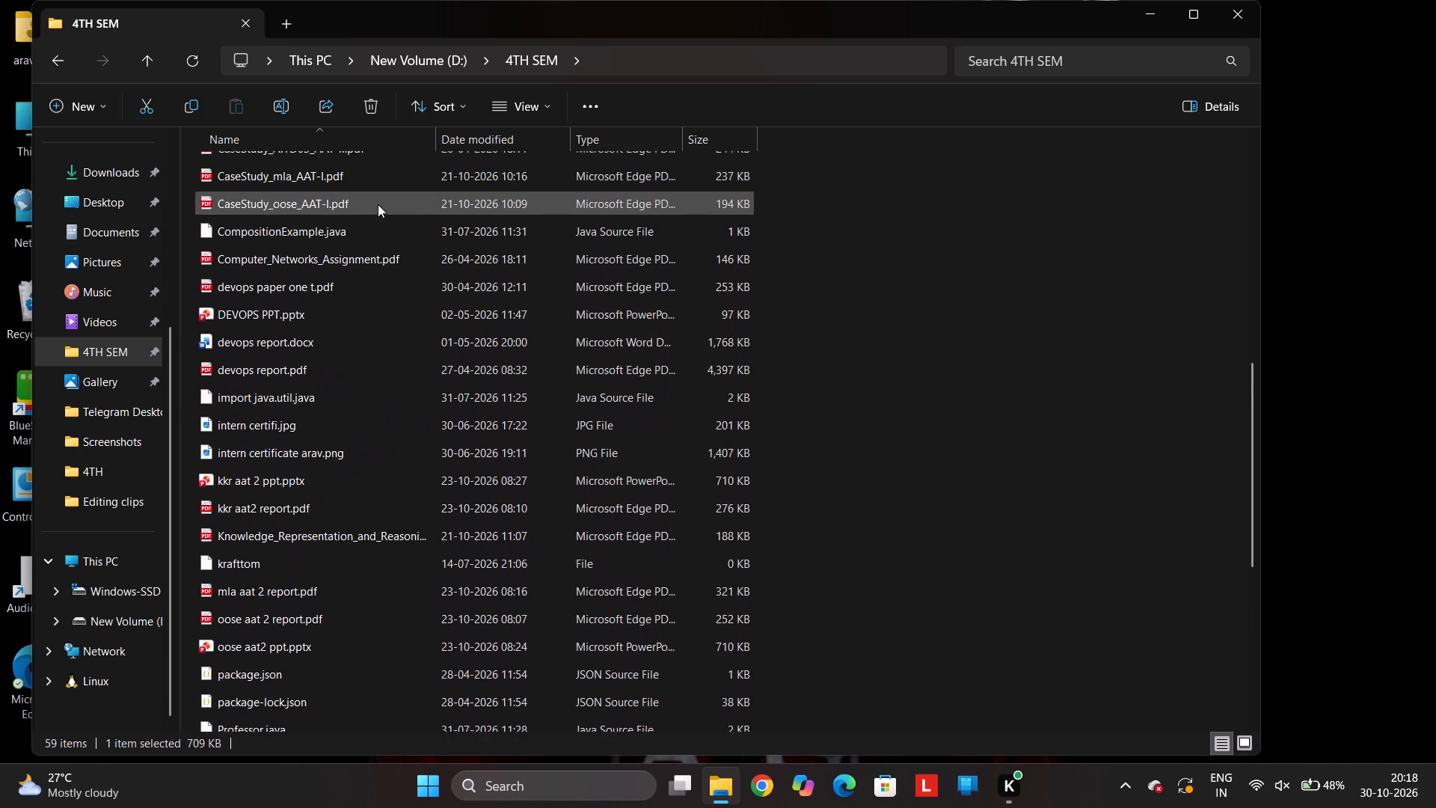
scroll(378, 204, up, 1)
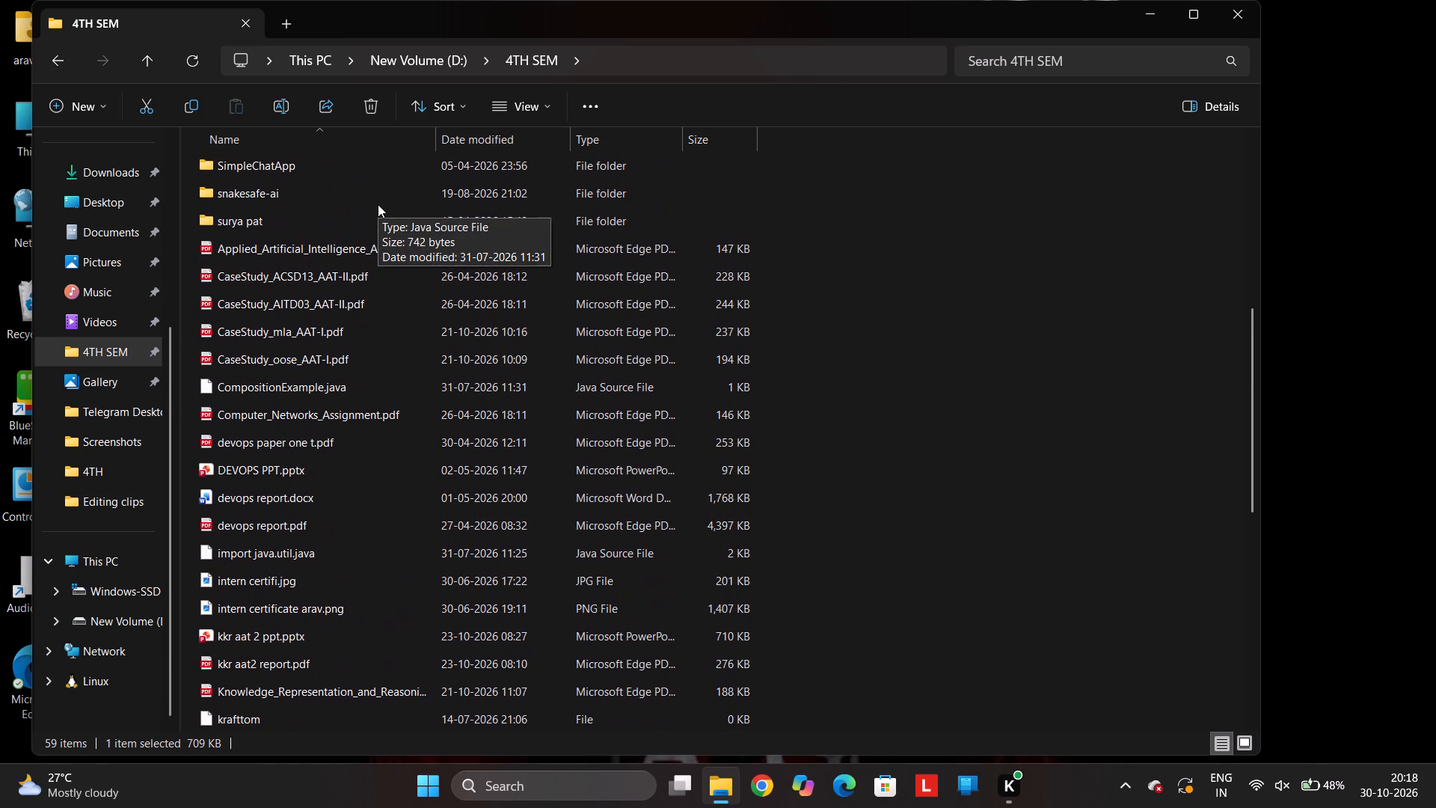
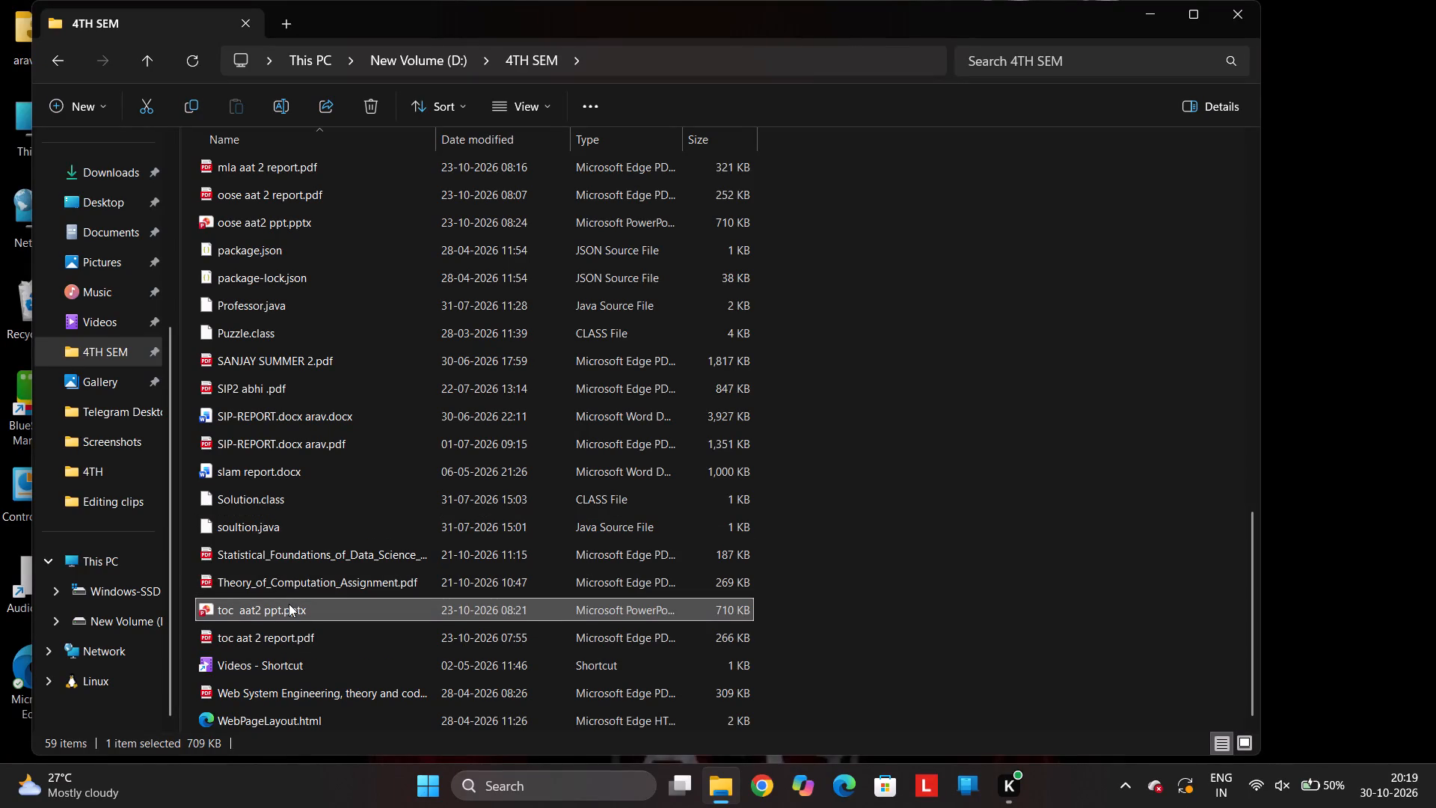
Open the presentation toc aat2 ppt.pptx and enter the recording view from the beginning.
double_click(289, 604)
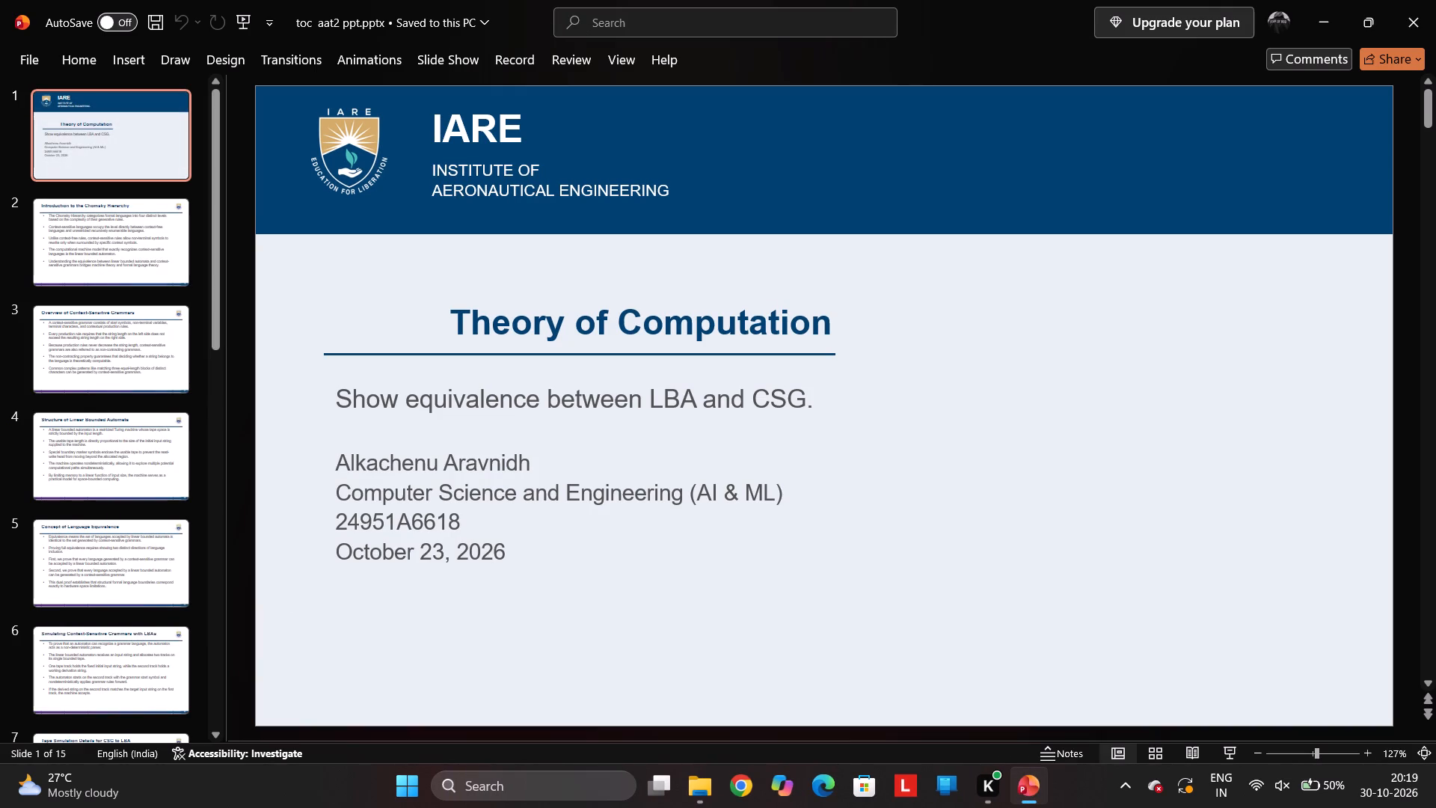
click(519, 65)
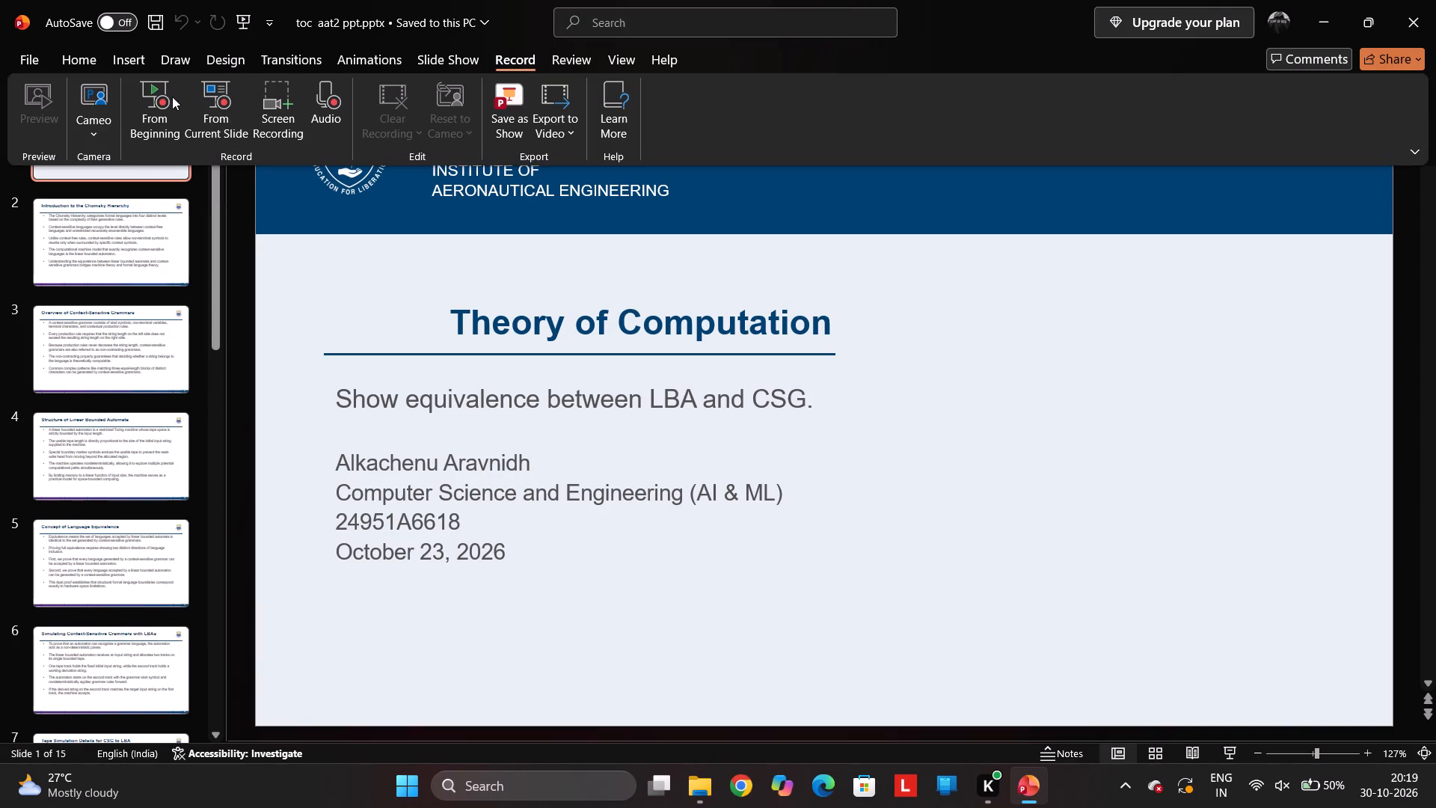
click(172, 97)
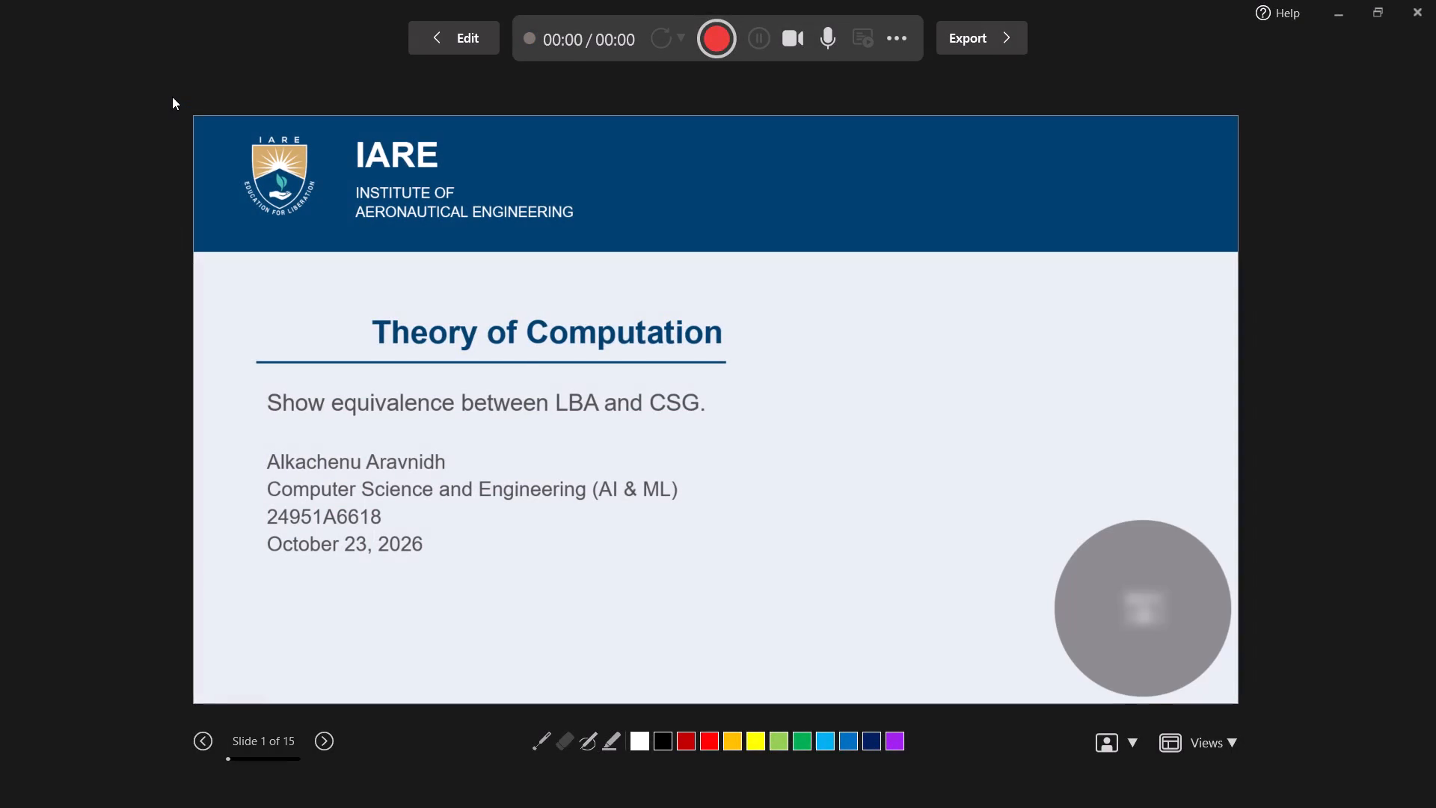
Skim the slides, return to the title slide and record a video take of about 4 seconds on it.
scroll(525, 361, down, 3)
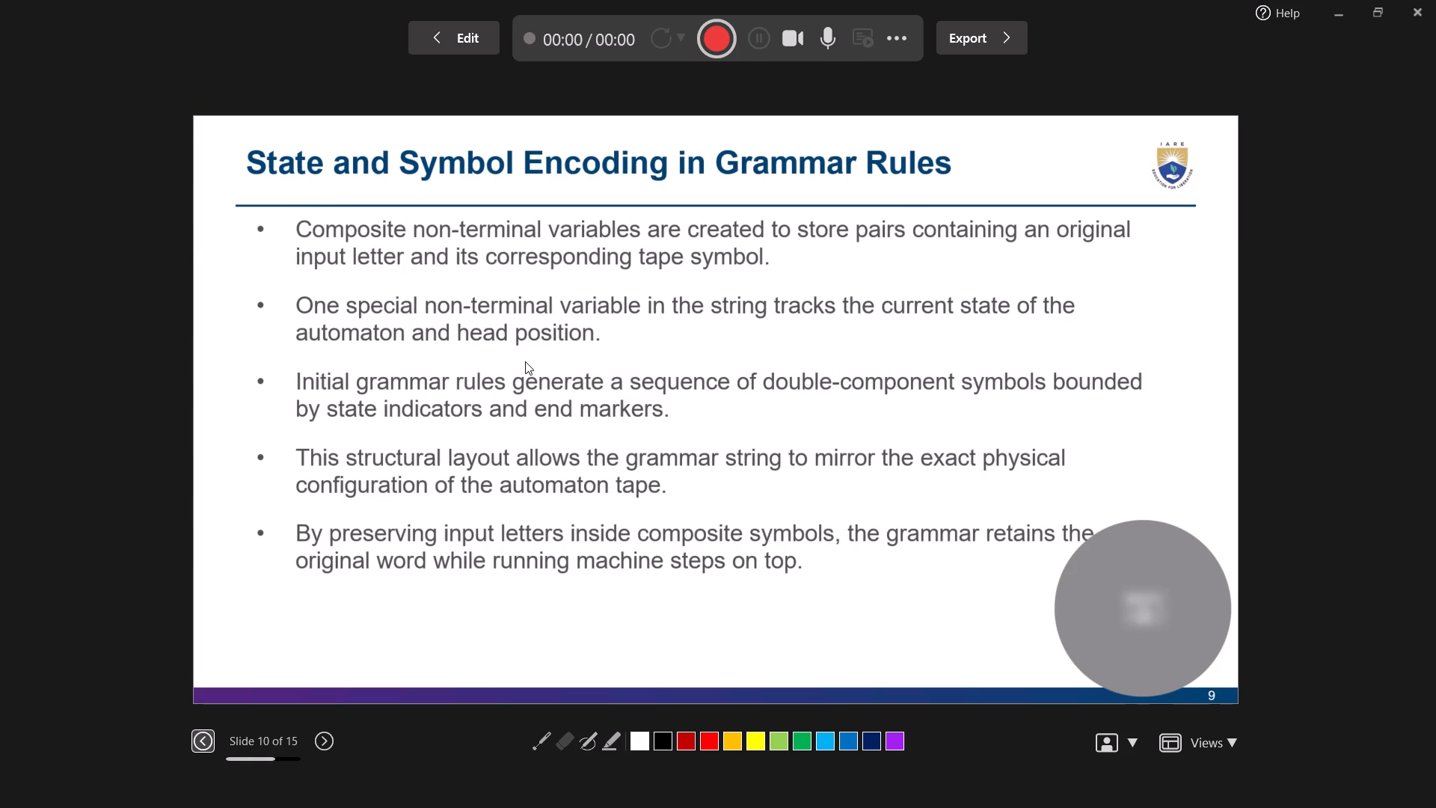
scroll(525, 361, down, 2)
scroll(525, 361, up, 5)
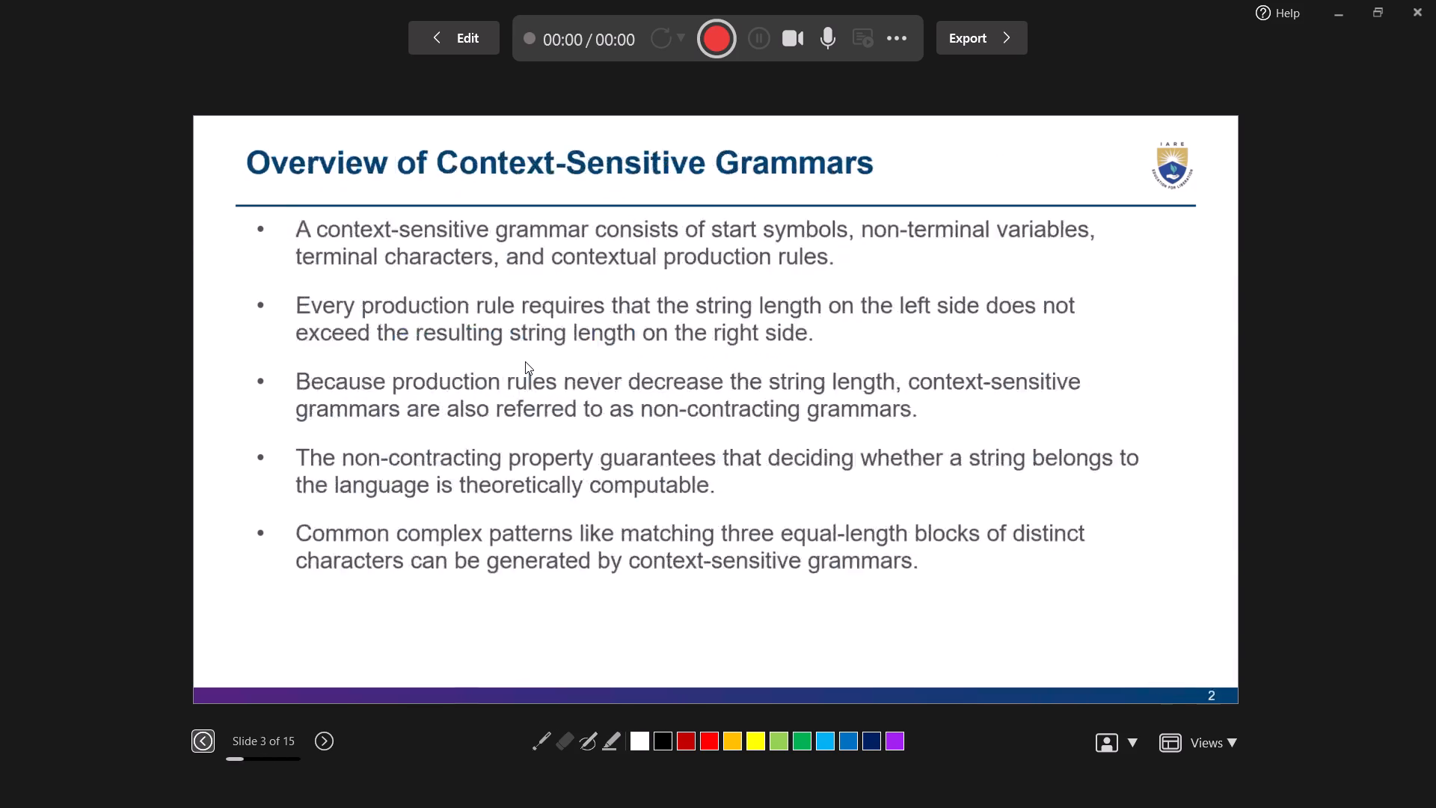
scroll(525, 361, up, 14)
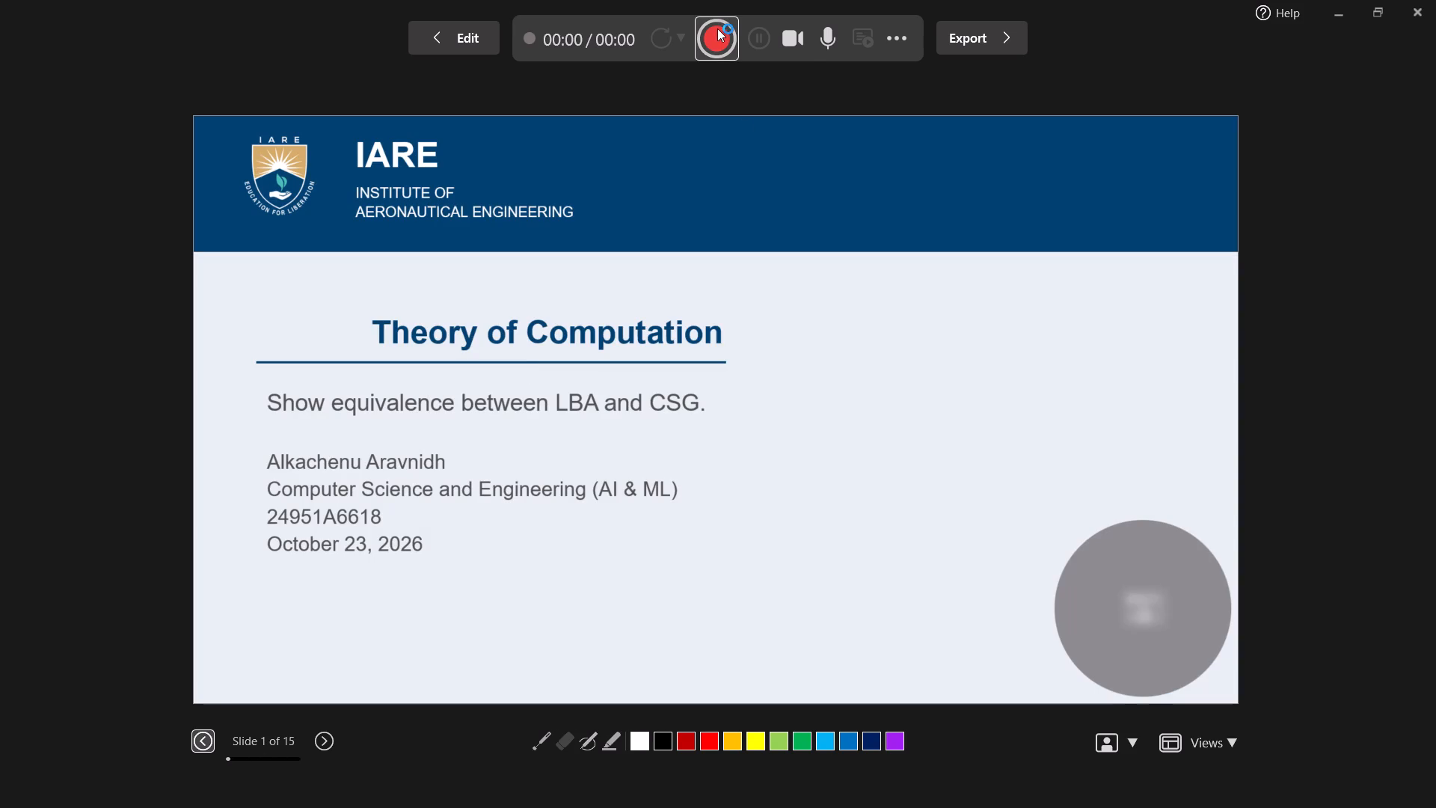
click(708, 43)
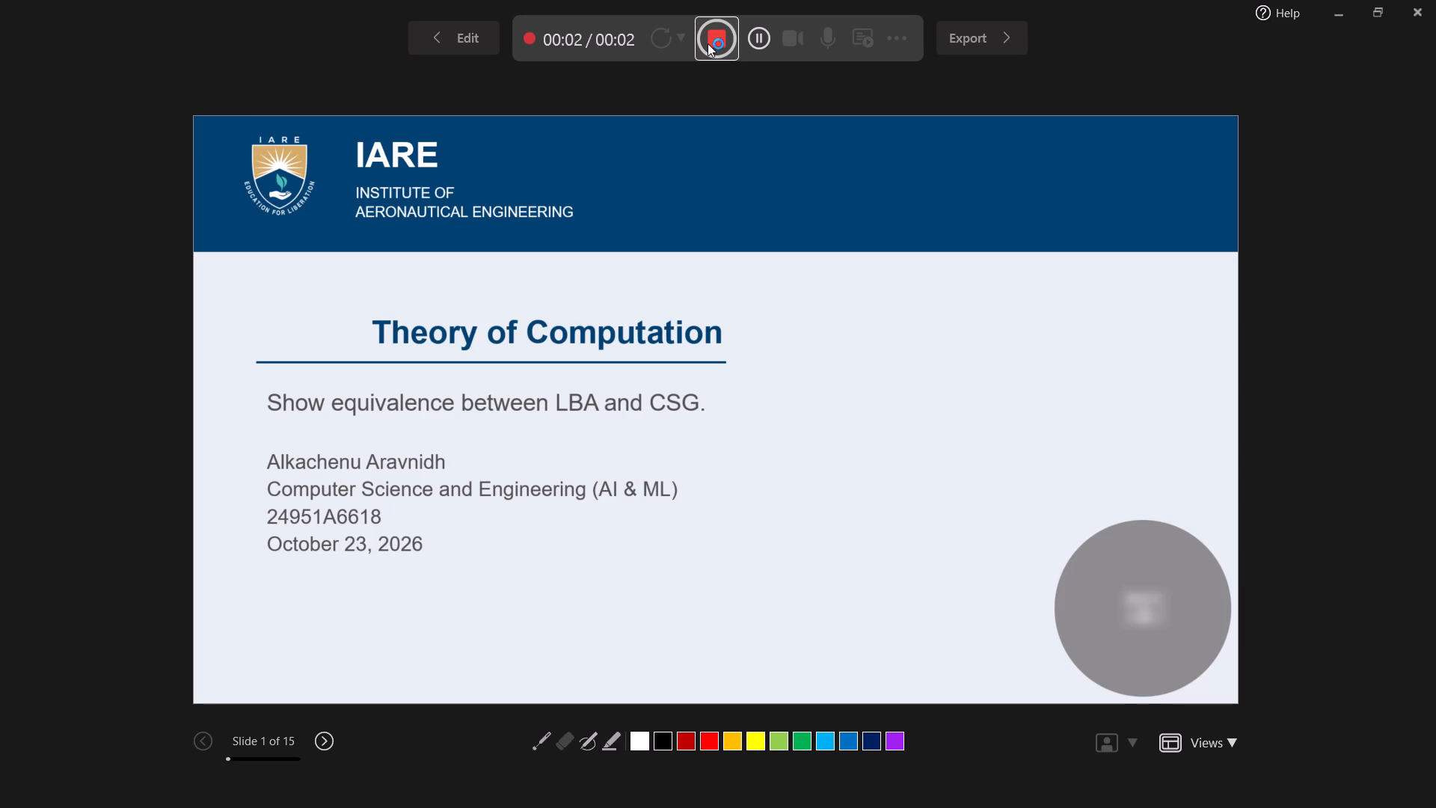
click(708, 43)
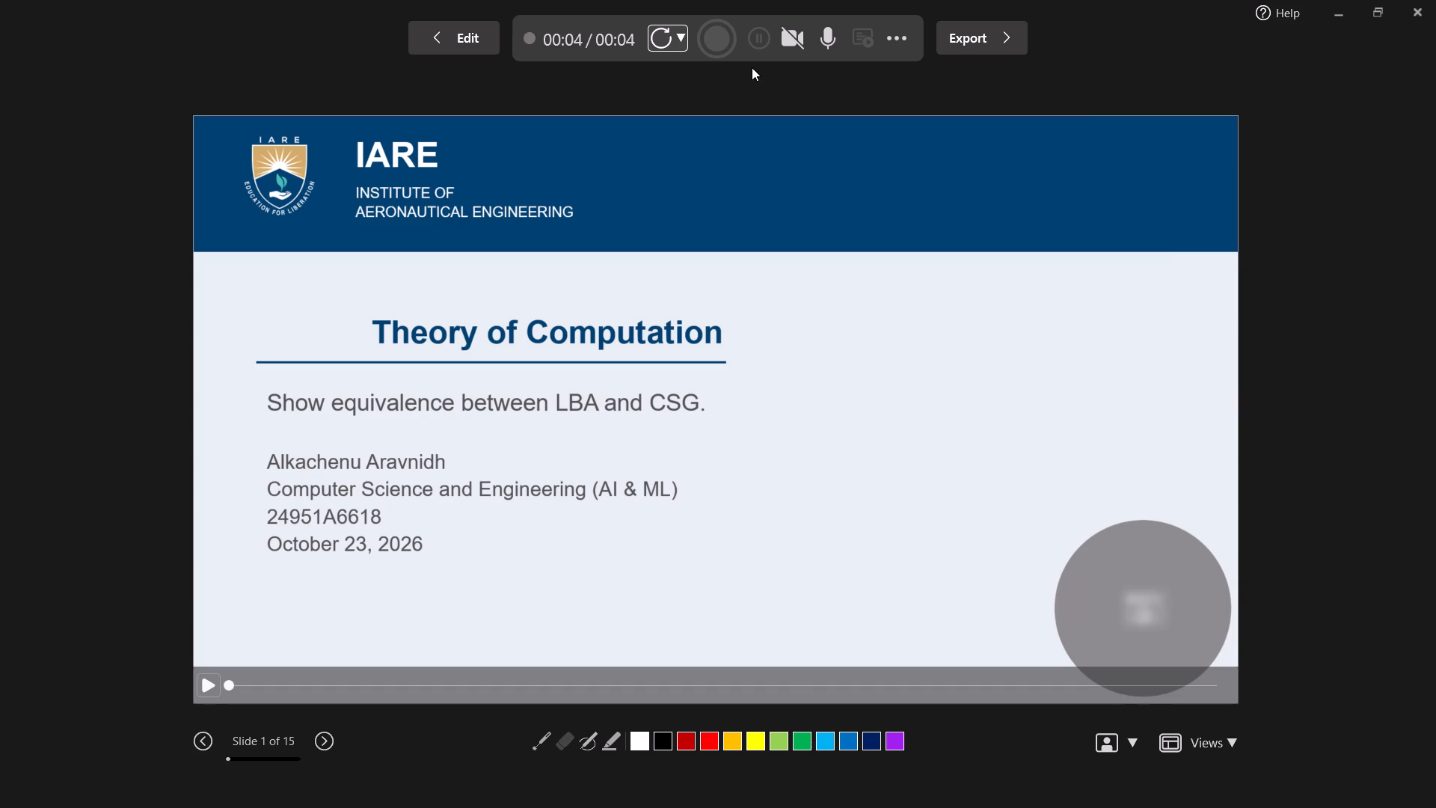
Play back the title slide's recorded take twice, returning to the title slide after each playback.
click(209, 677)
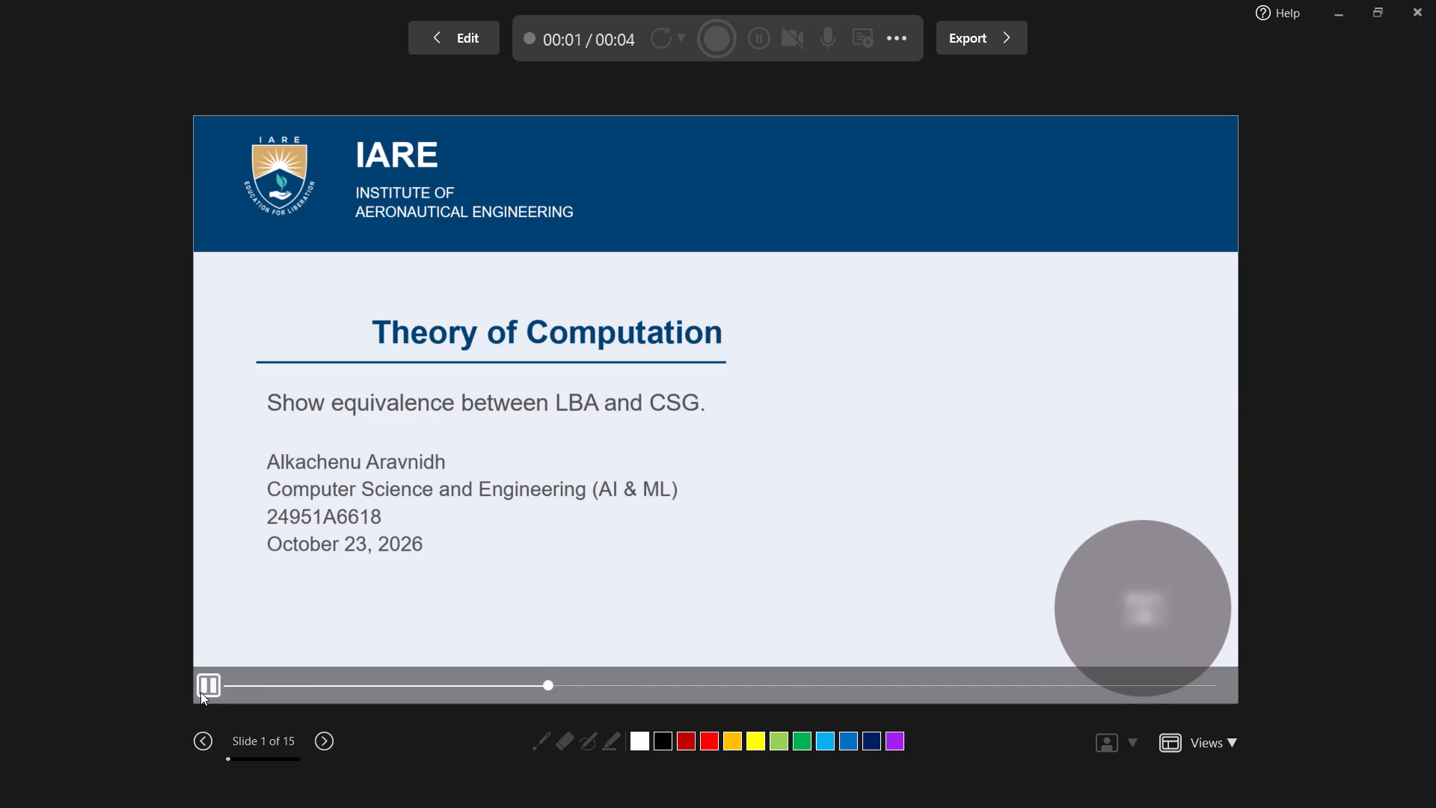
click(200, 692)
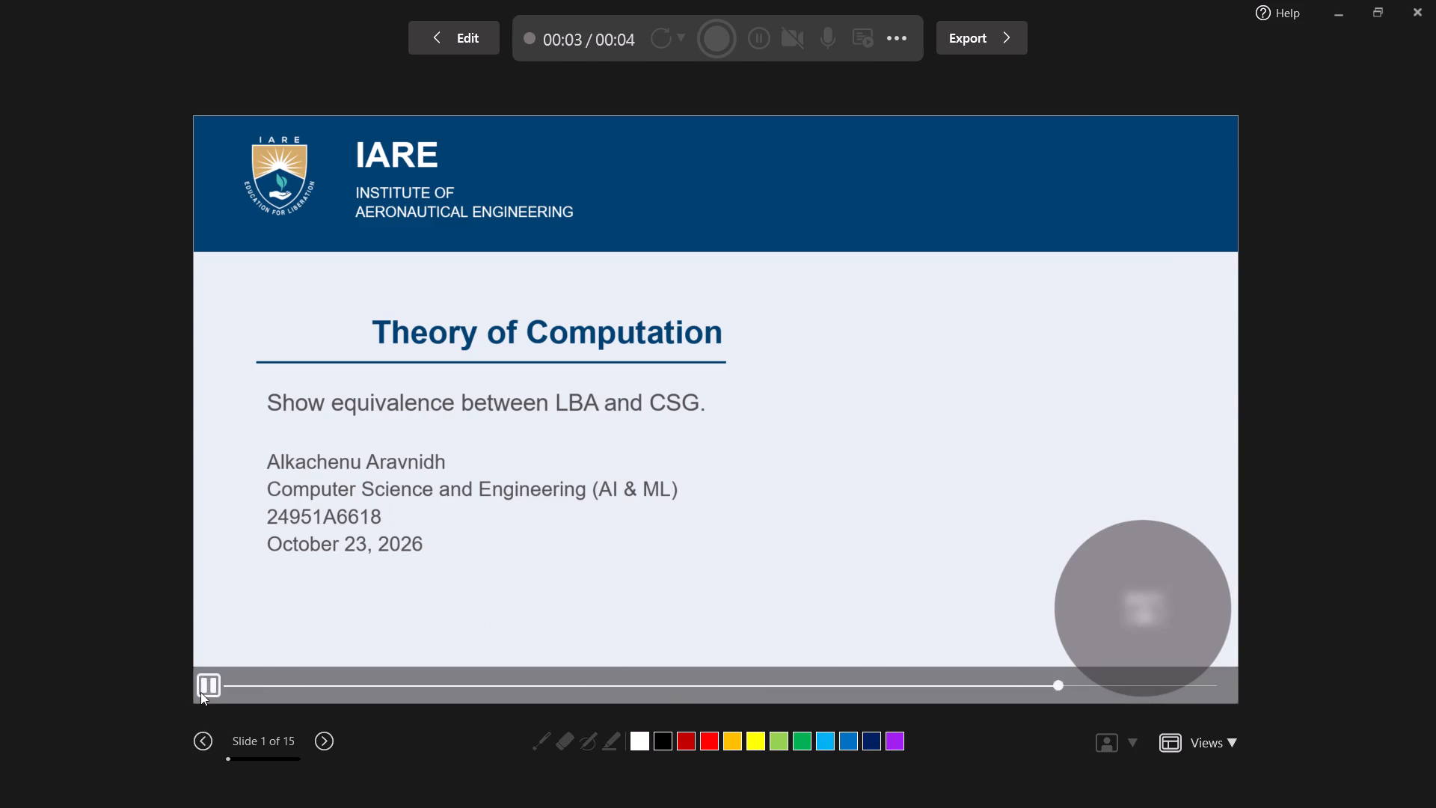
double_click(200, 692)
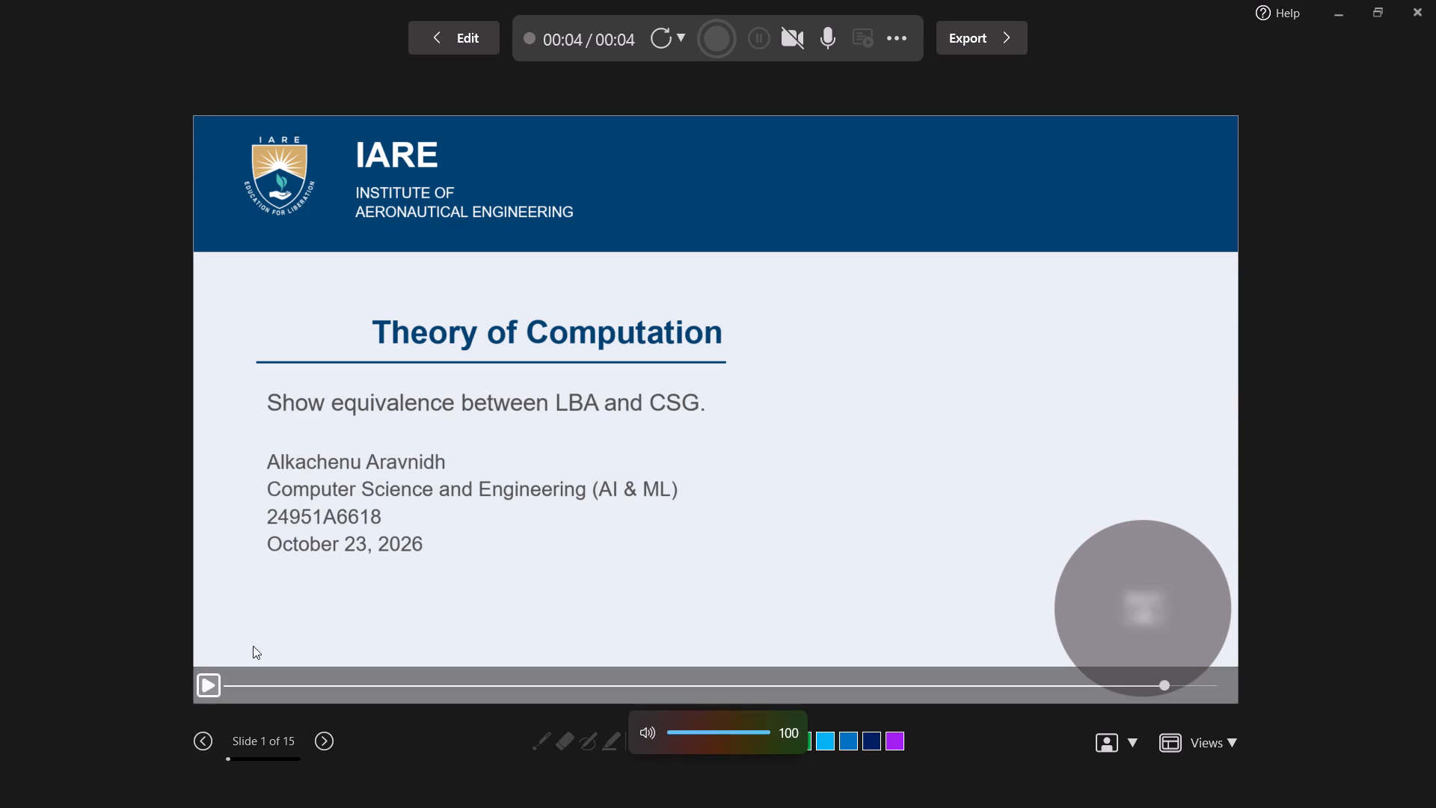
click(219, 686)
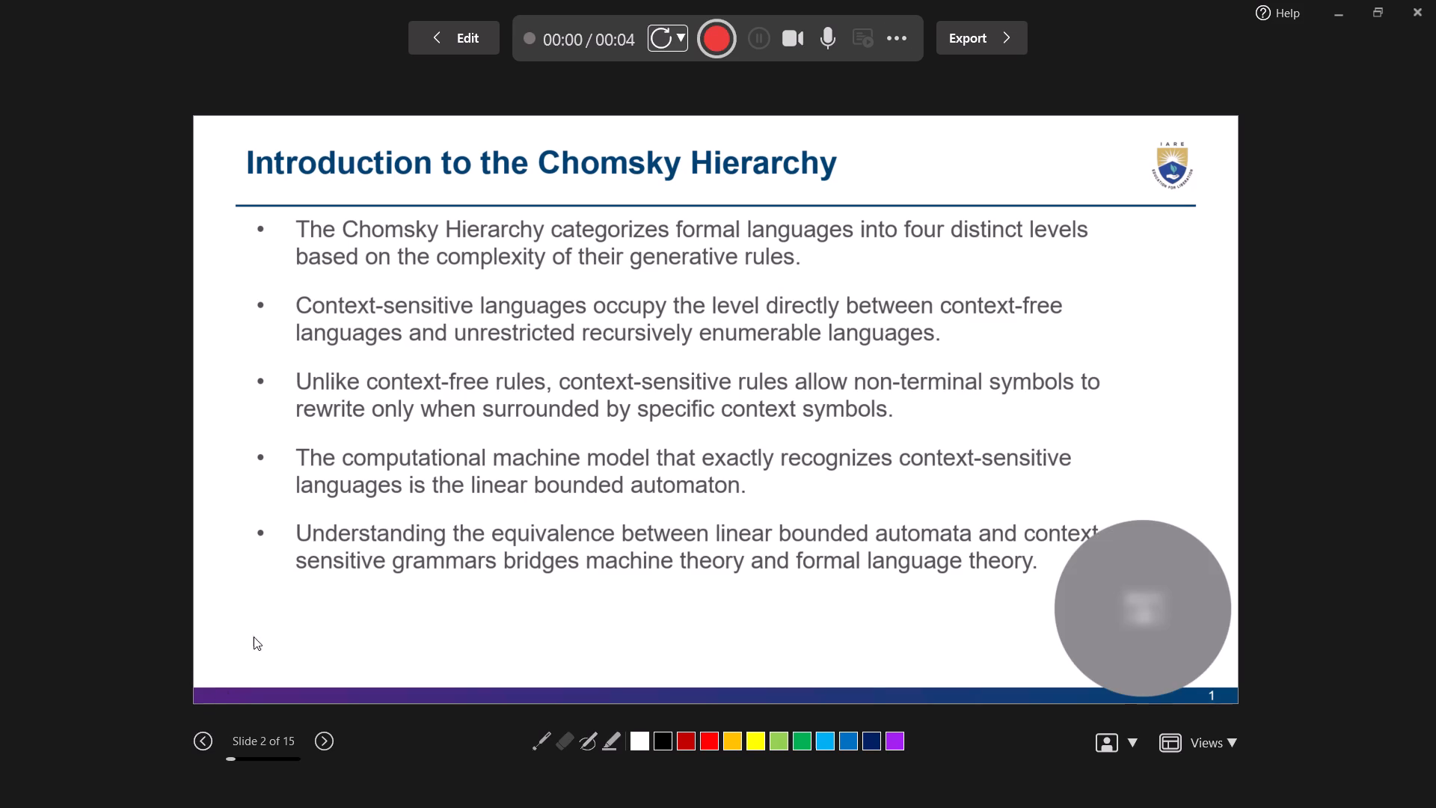
double_click(384, 555)
click(199, 739)
click(199, 739)
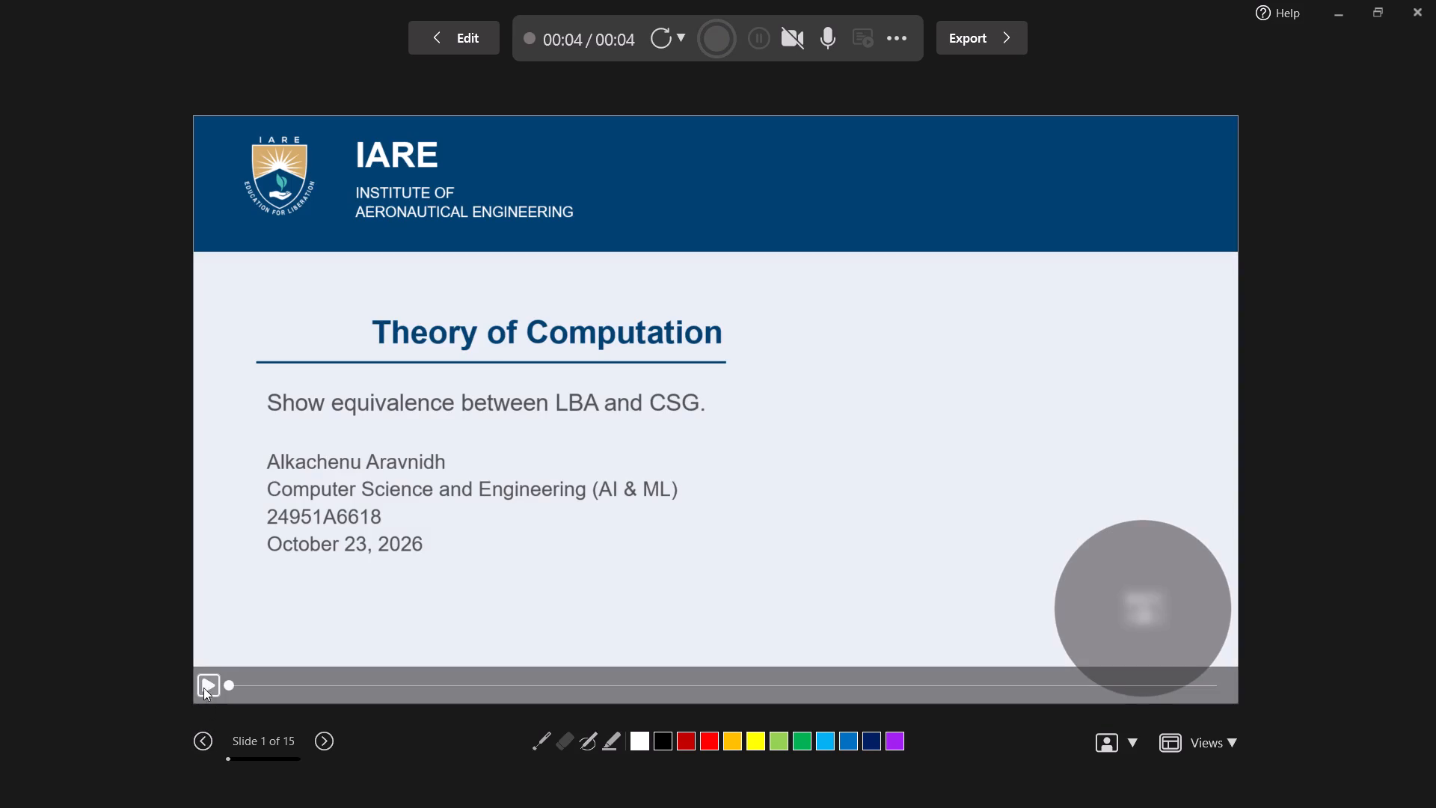
click(199, 686)
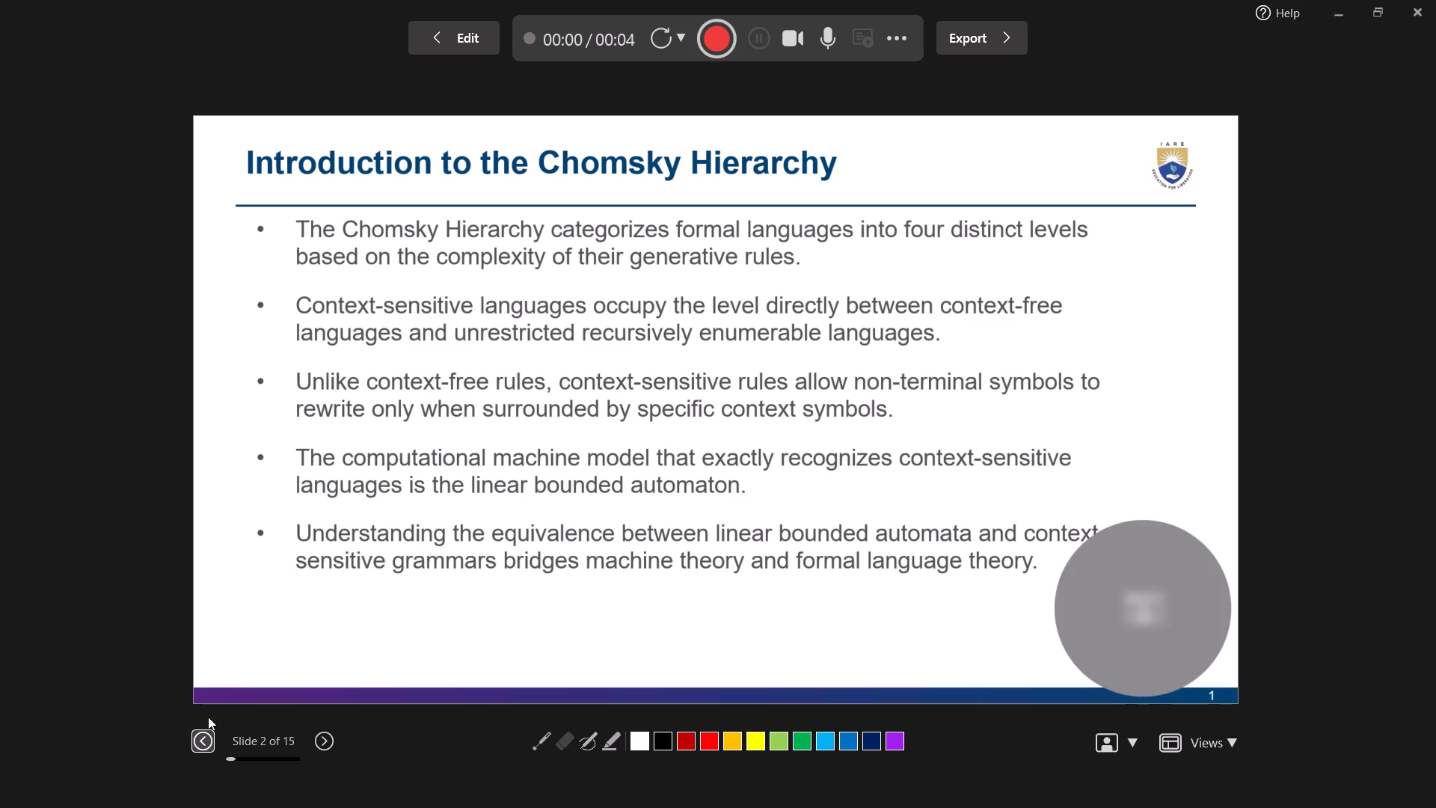
click(200, 739)
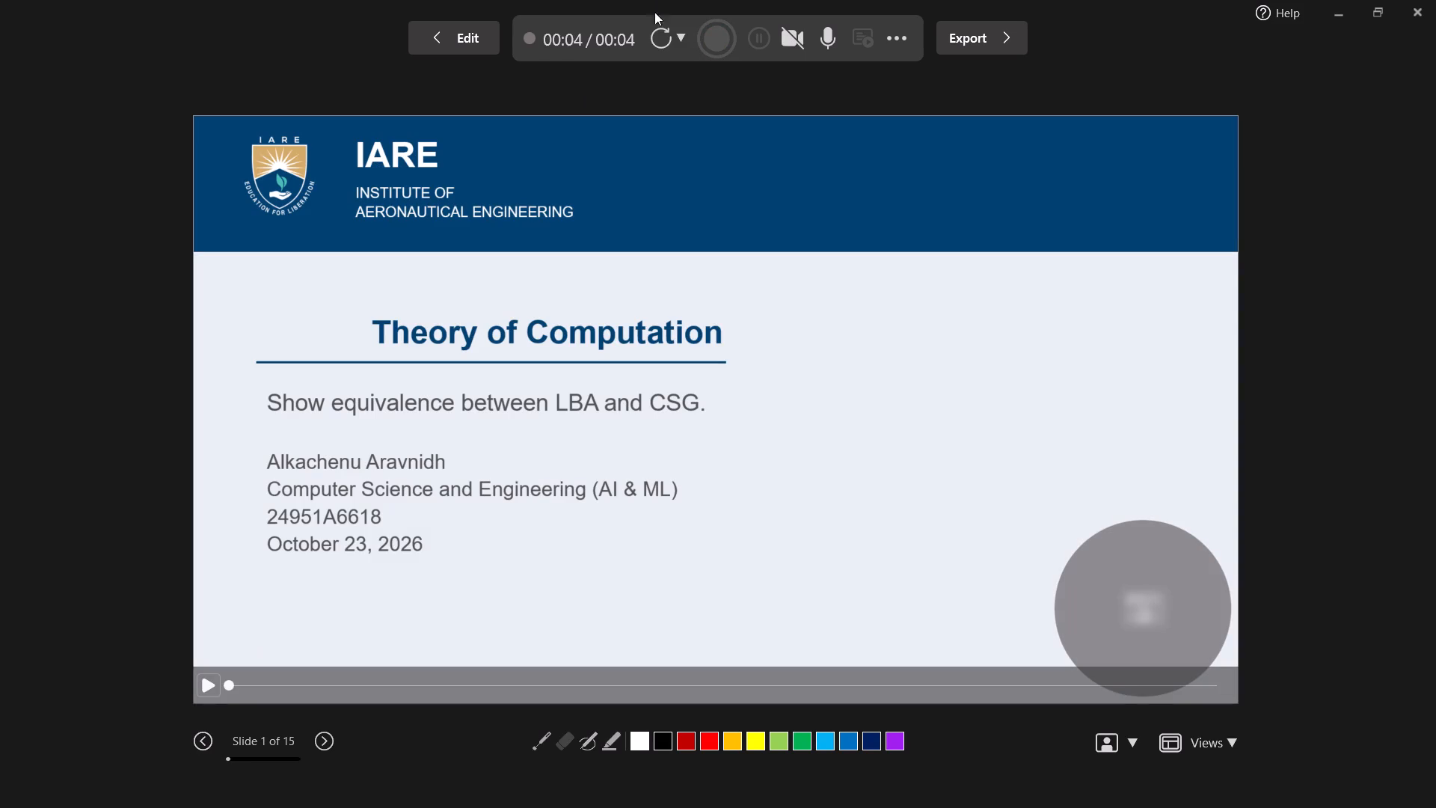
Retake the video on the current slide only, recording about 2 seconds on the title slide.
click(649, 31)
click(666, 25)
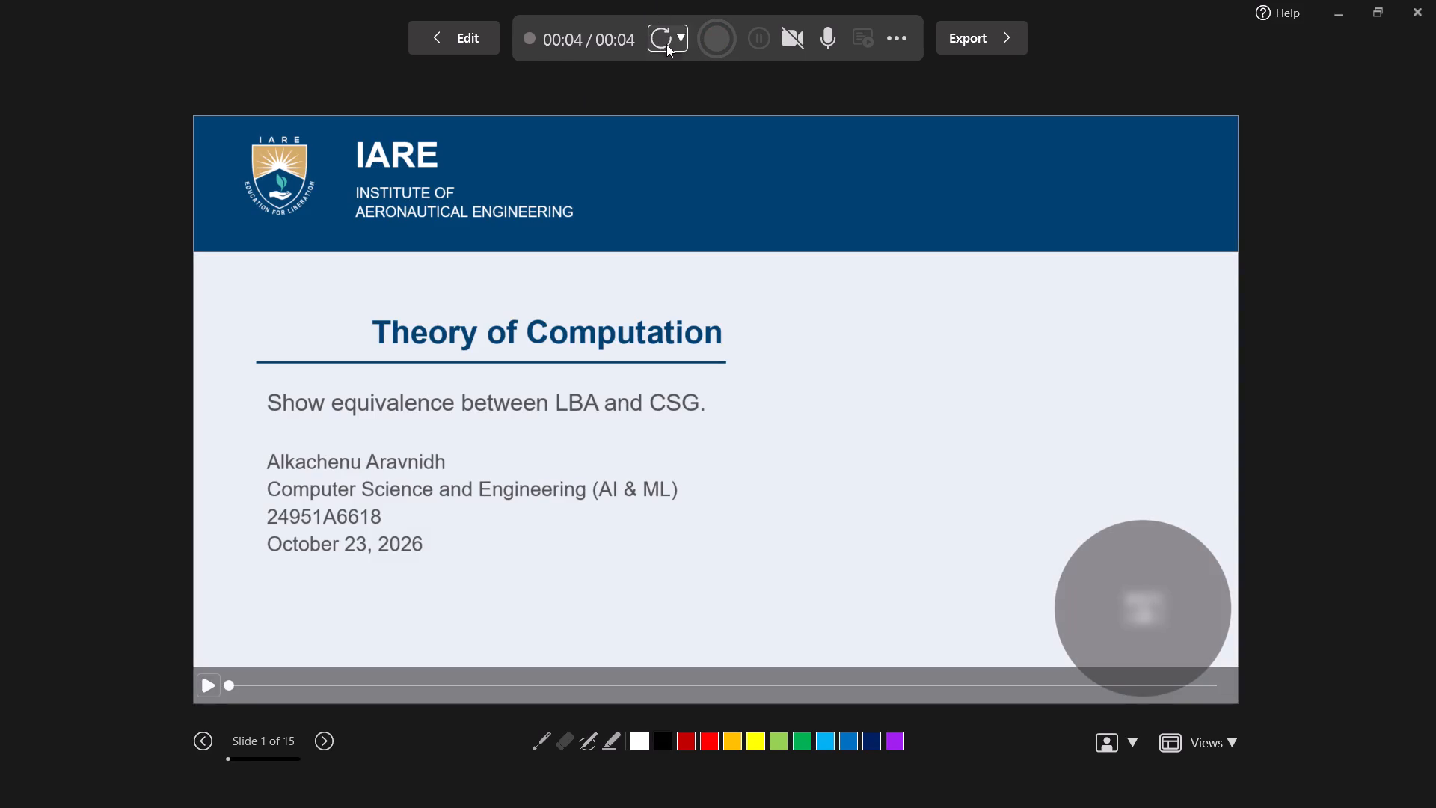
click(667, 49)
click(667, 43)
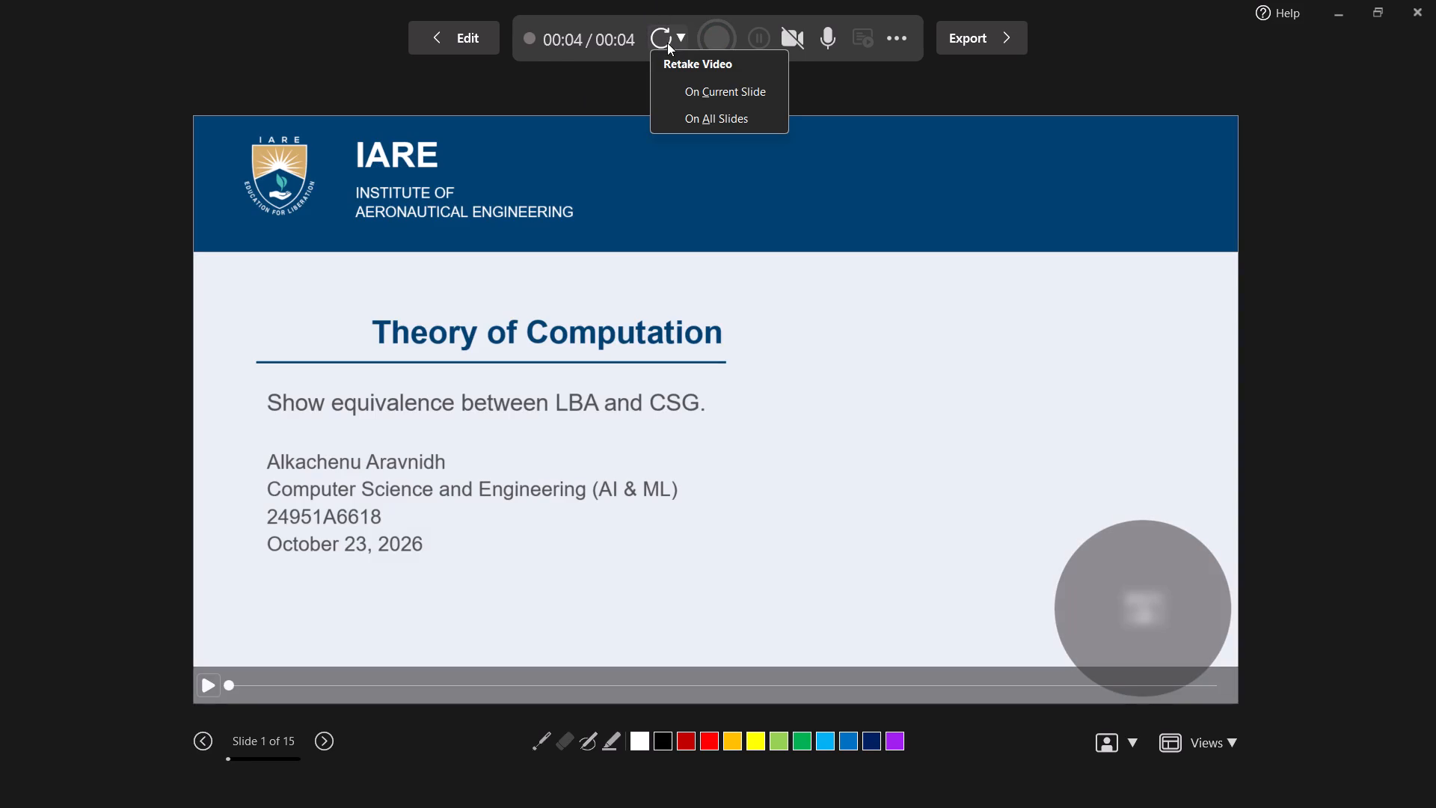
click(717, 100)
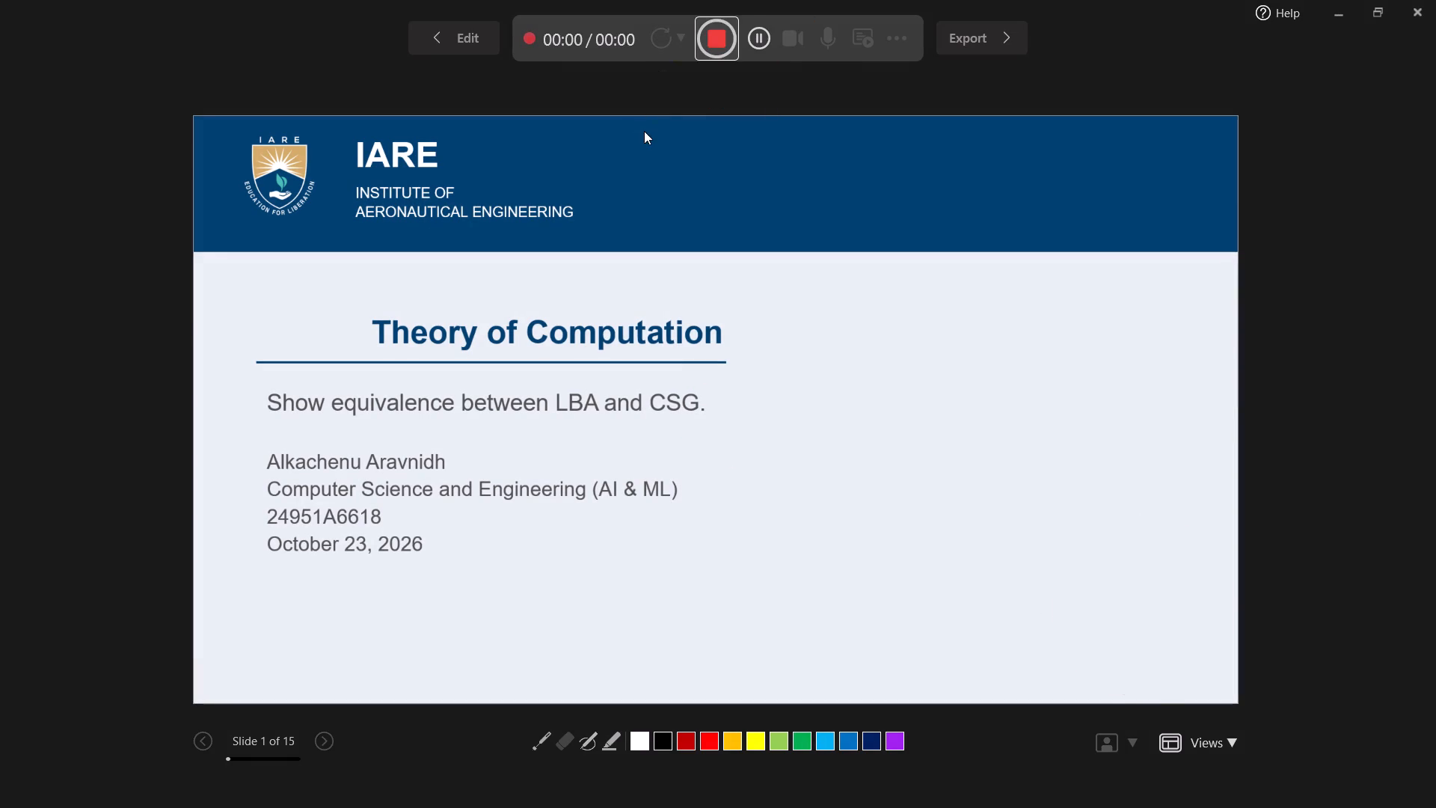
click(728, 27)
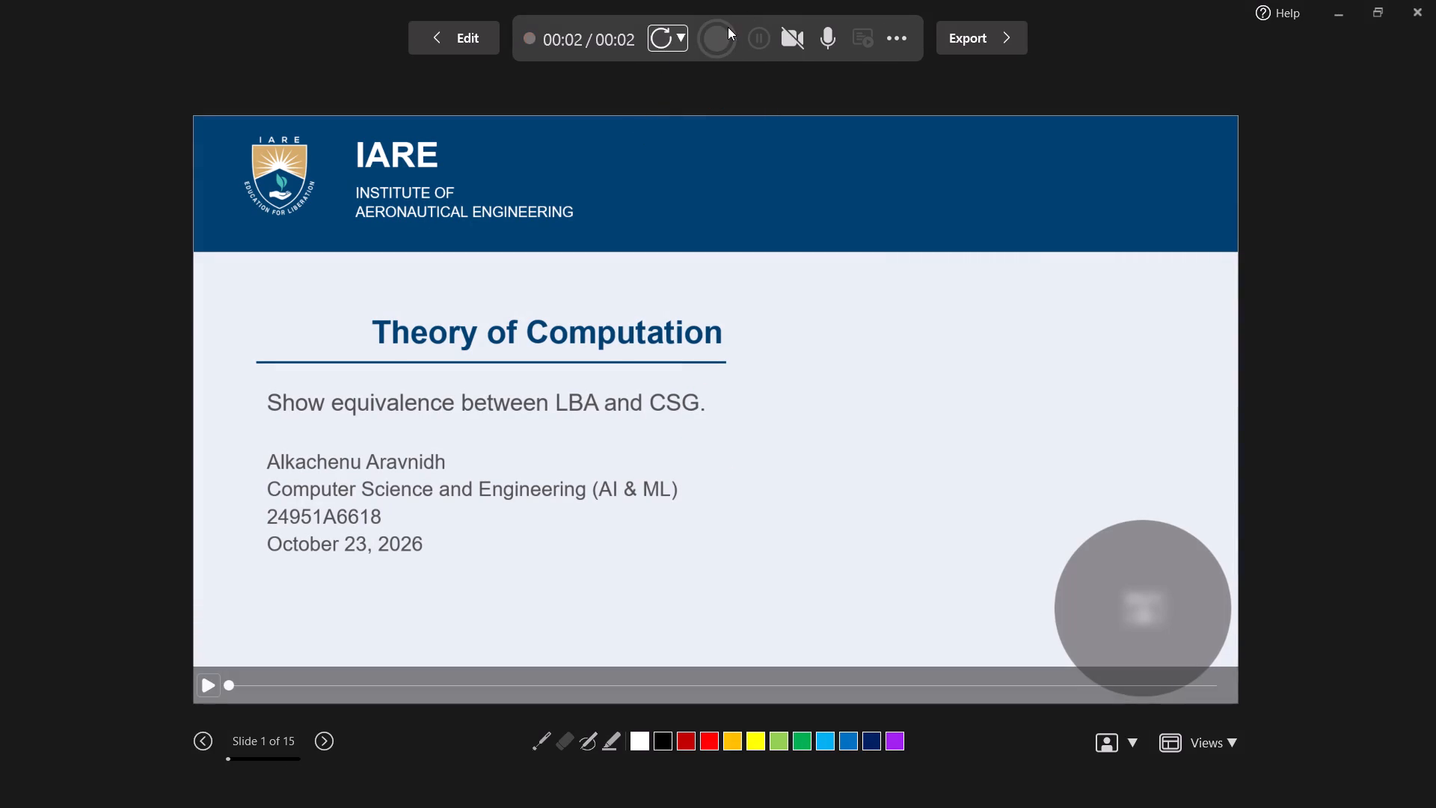
Retake the video on all slides, stopping the recording after about 1 second on the title slide.
click(654, 34)
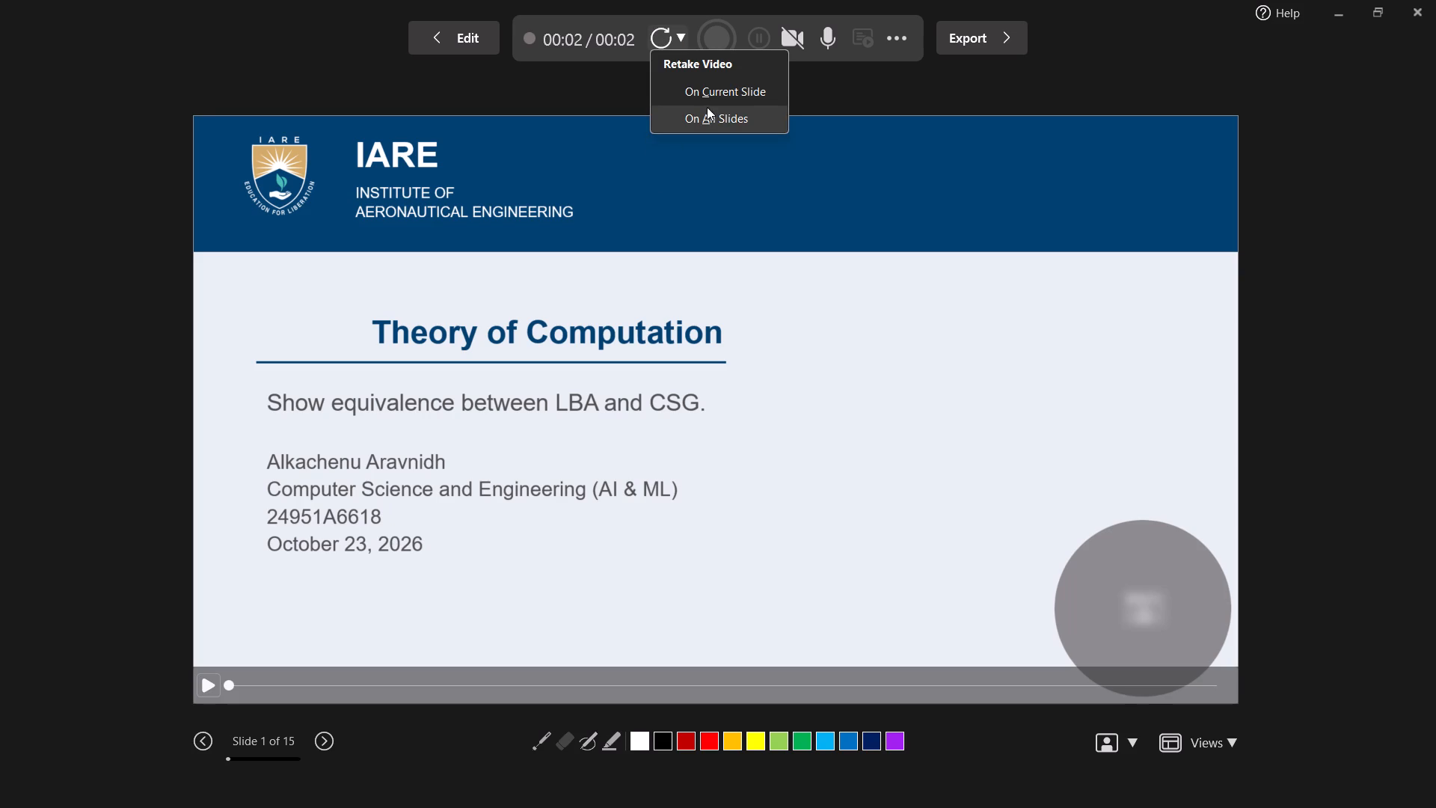
click(708, 108)
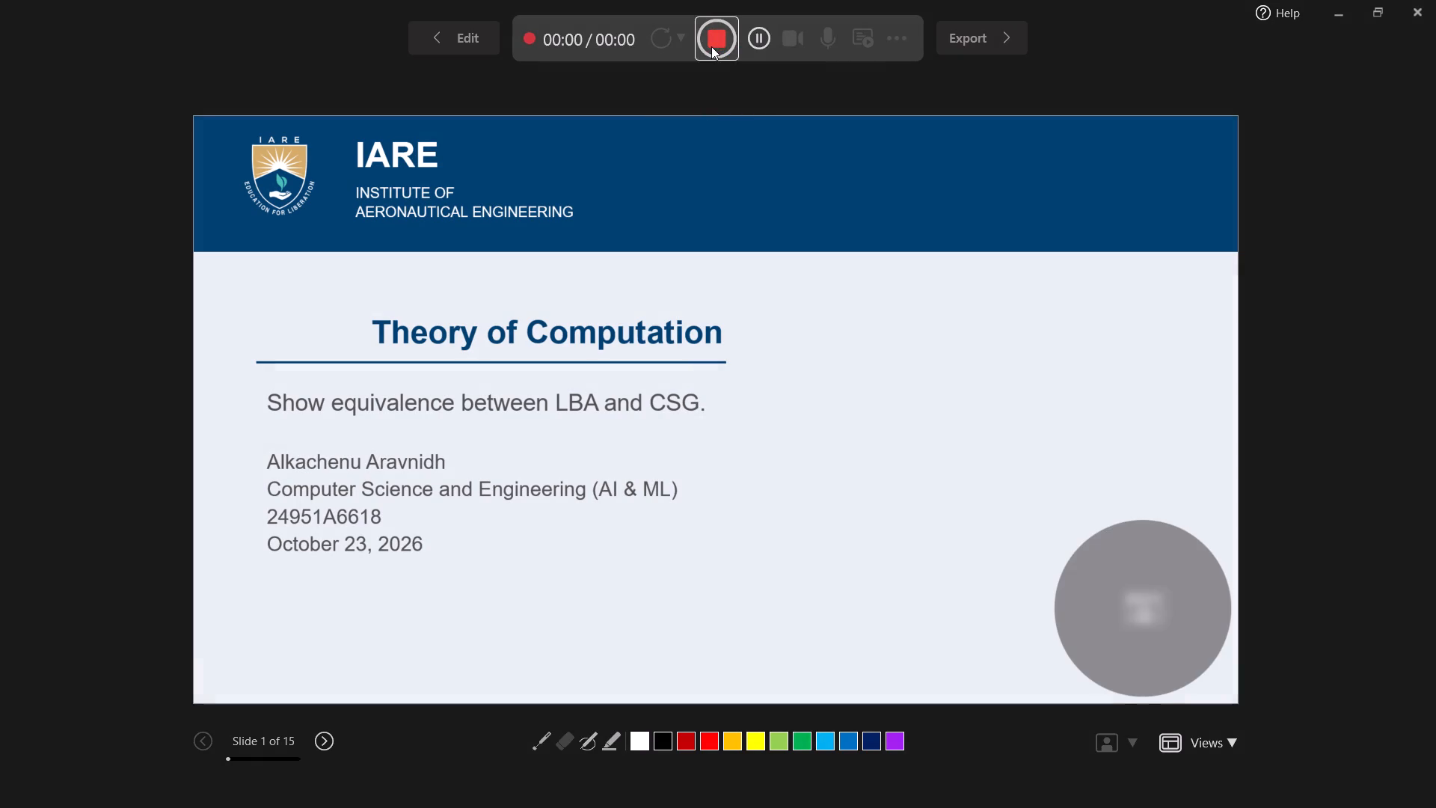
double_click(711, 46)
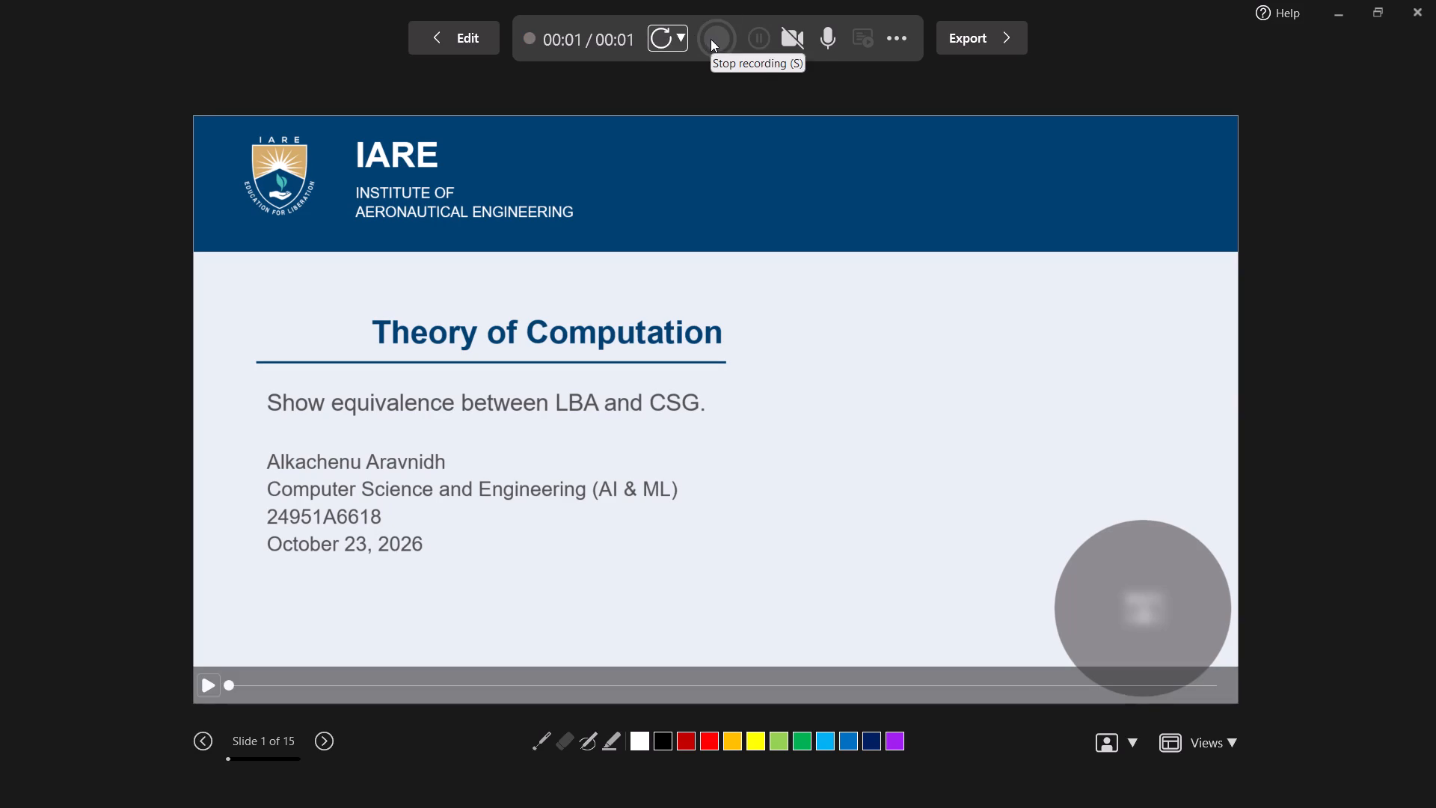
Toggle the camera for the slide recording.
click(785, 31)
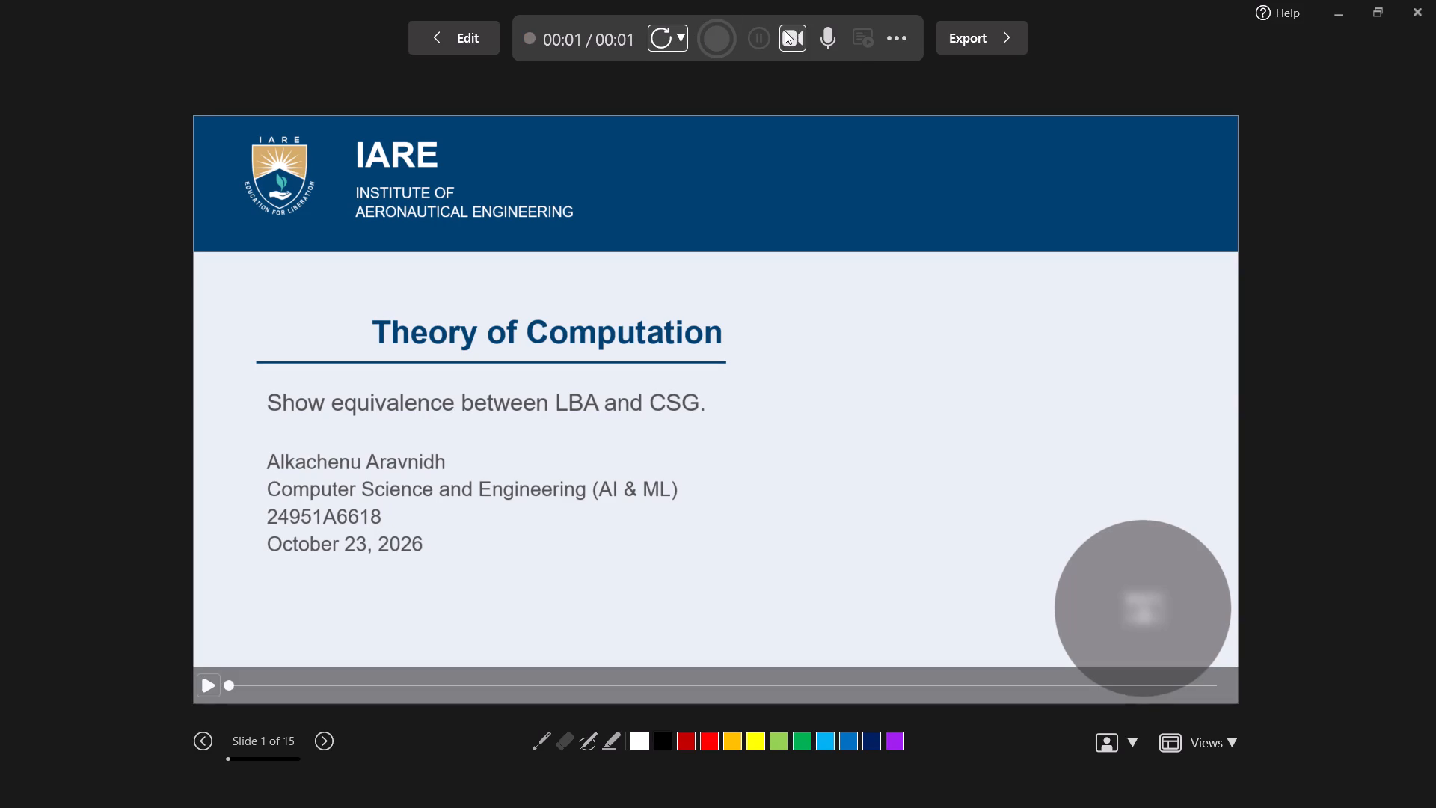
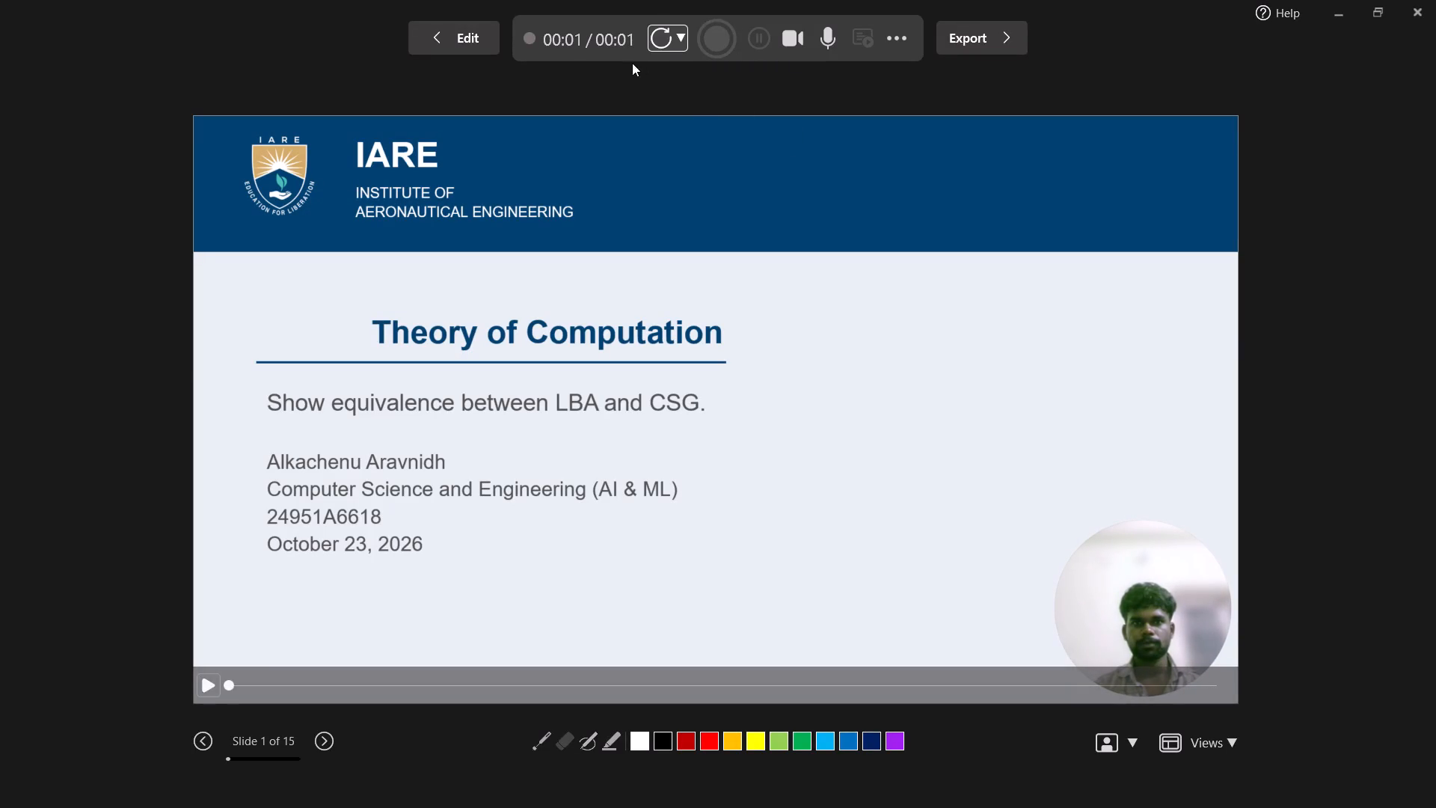
Retake the video on the current slide only, recording about 11 seconds on the title slide.
click(657, 37)
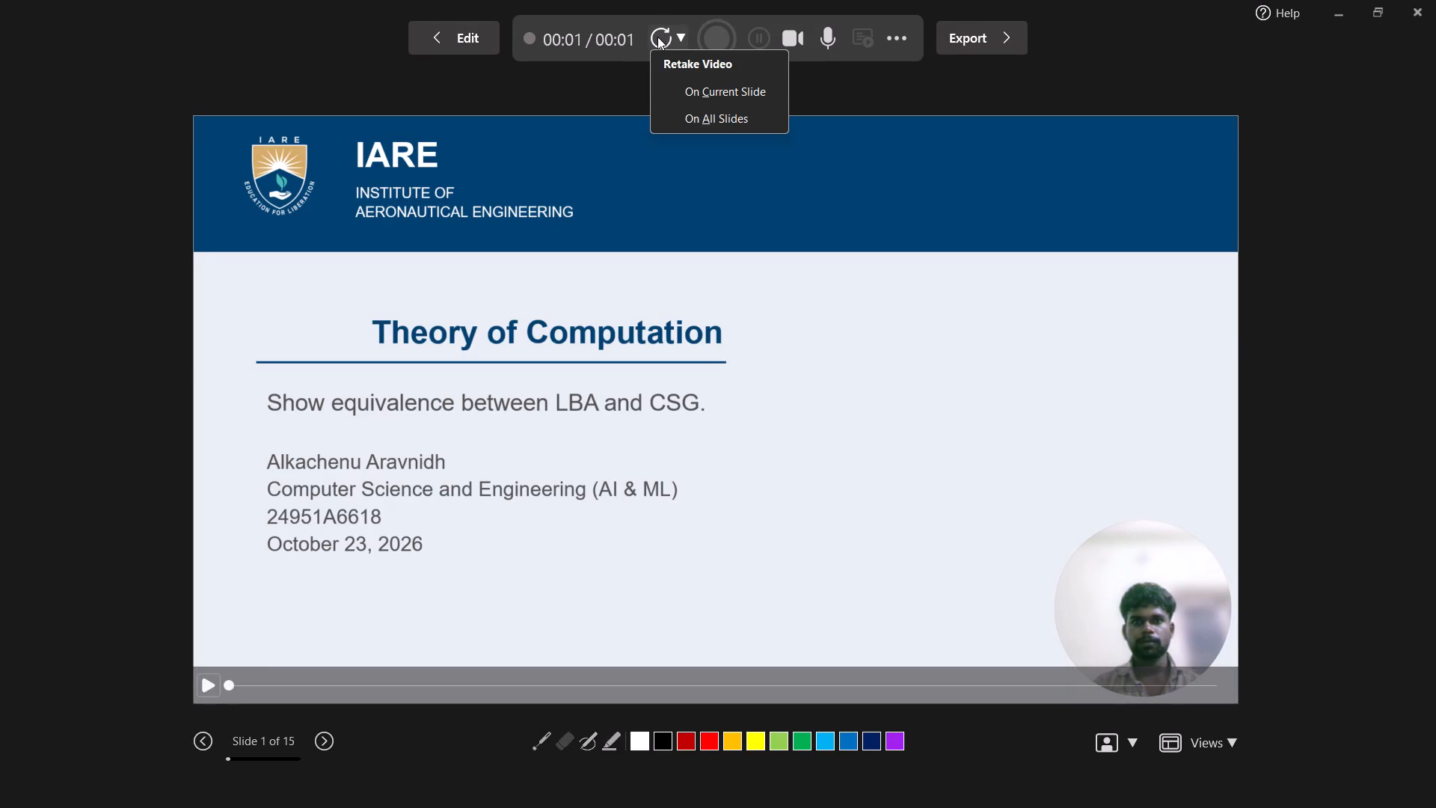
click(657, 37)
click(661, 42)
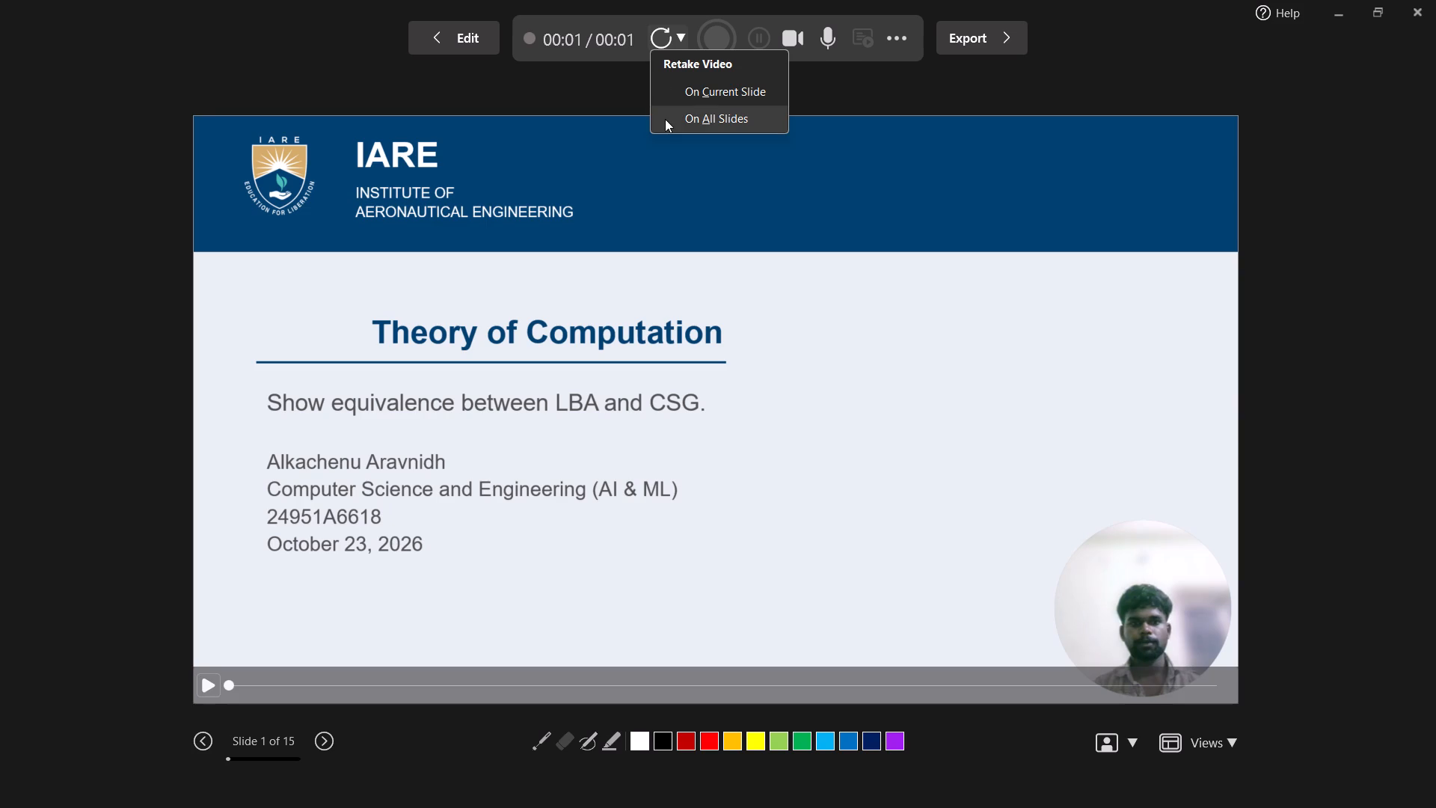
click(711, 97)
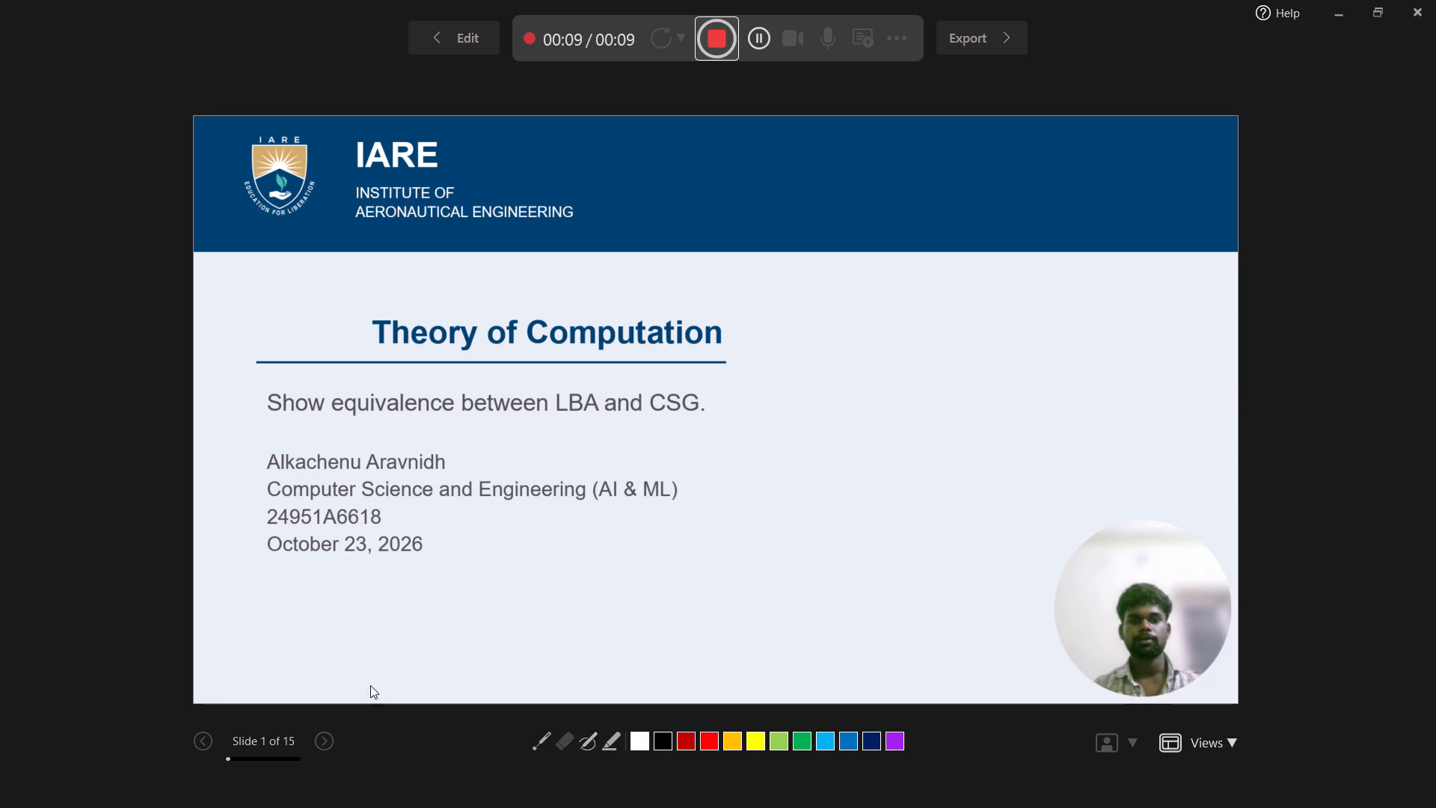
click(730, 38)
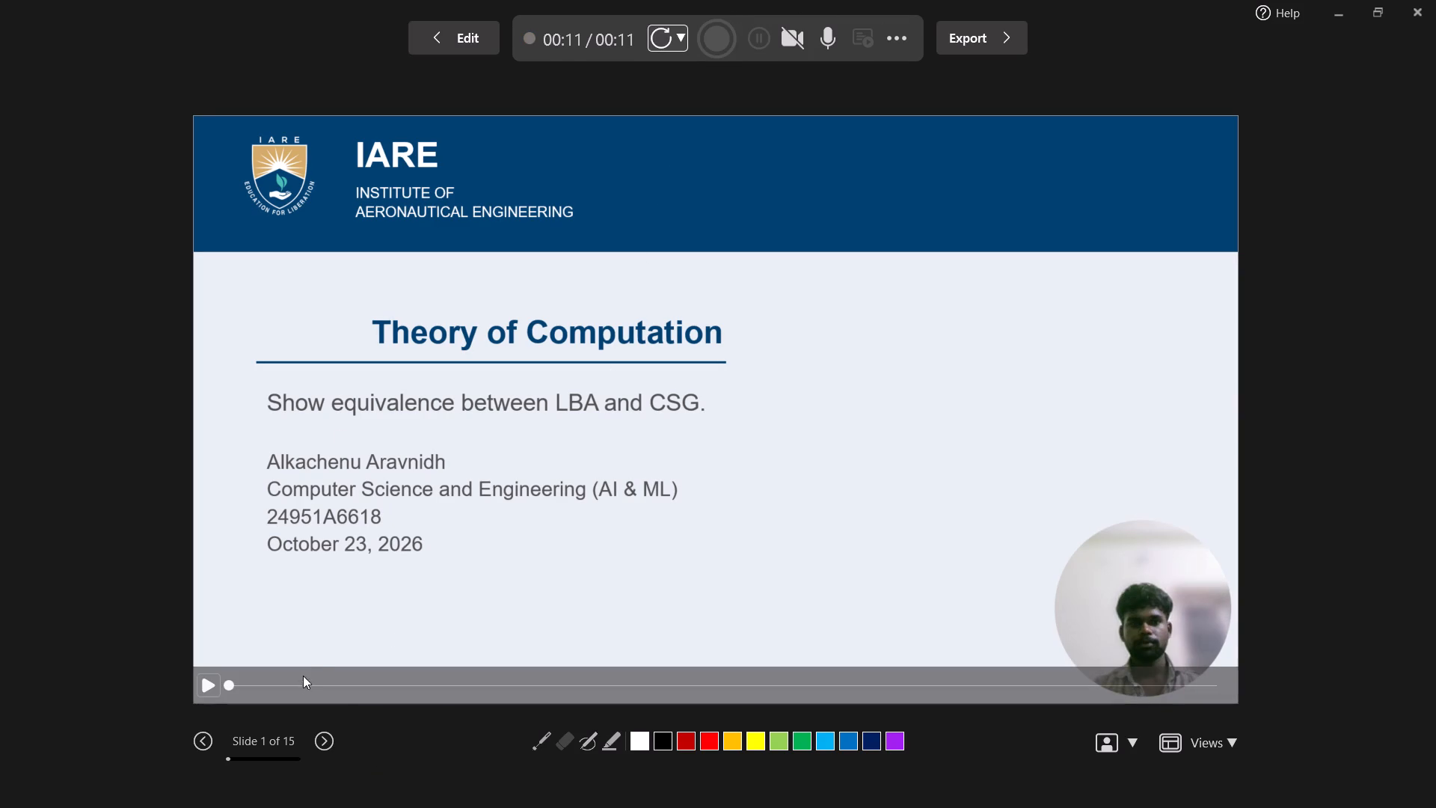
Advance the recording view to slide 2, Introduction to the Chomsky Hierarchy.
click(318, 752)
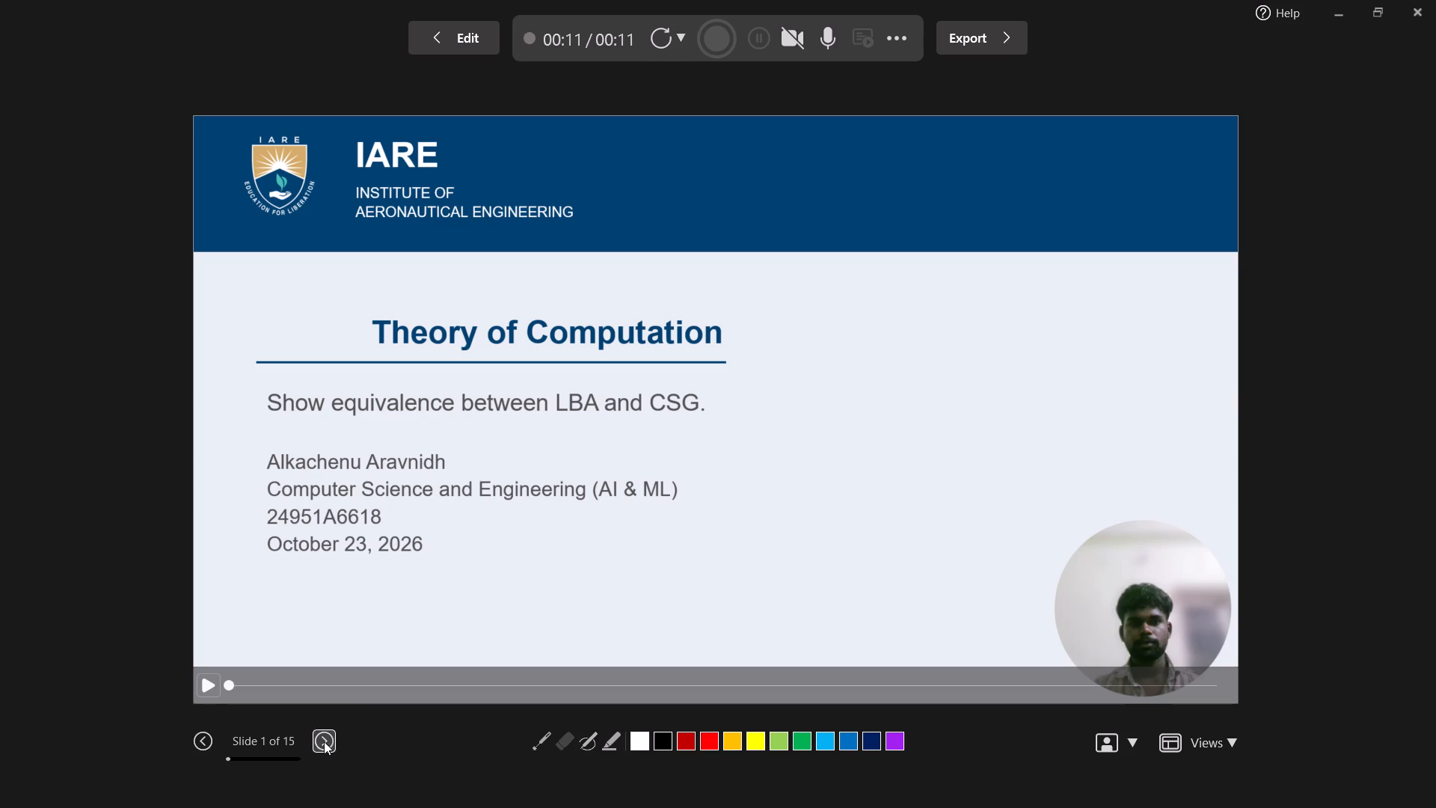
click(323, 739)
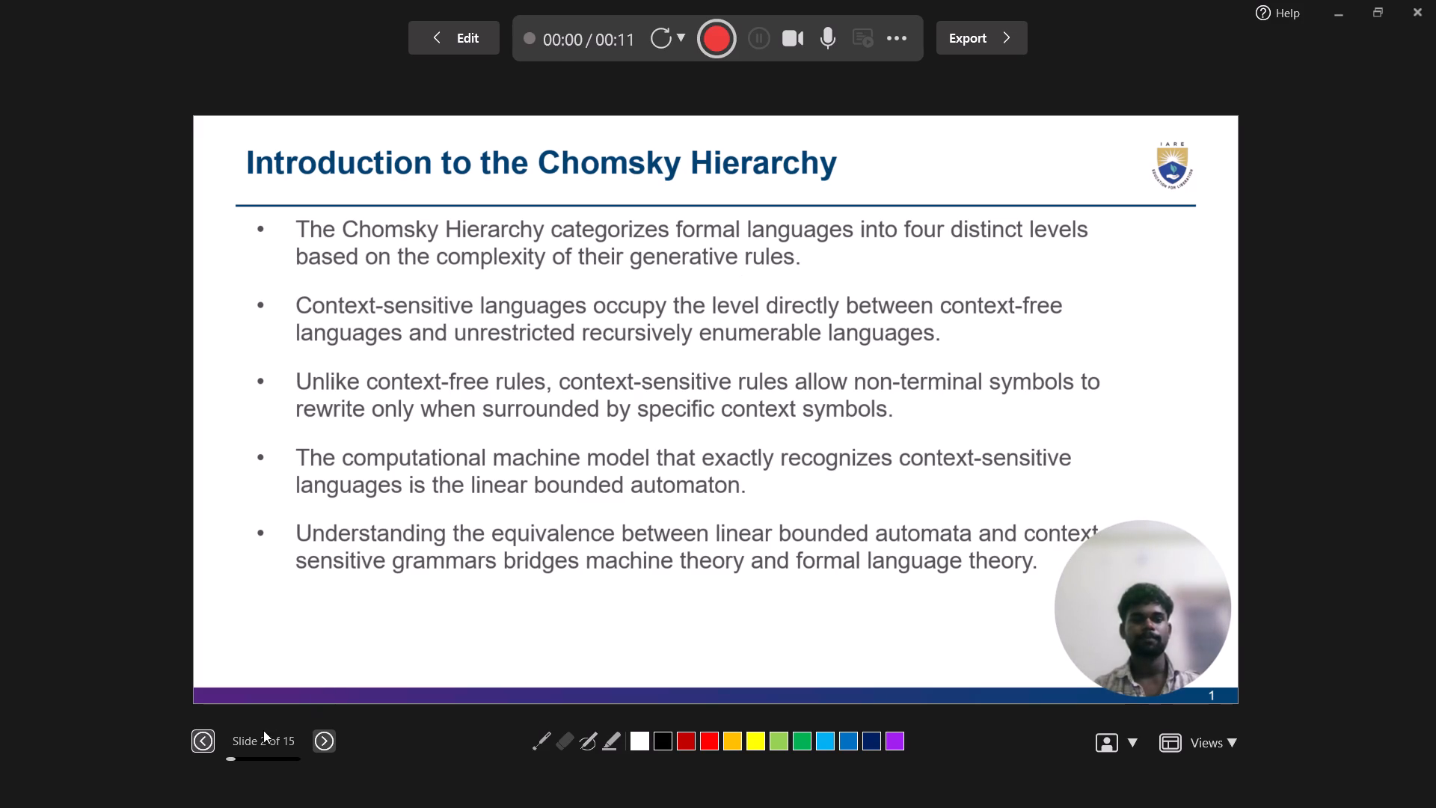
click(203, 738)
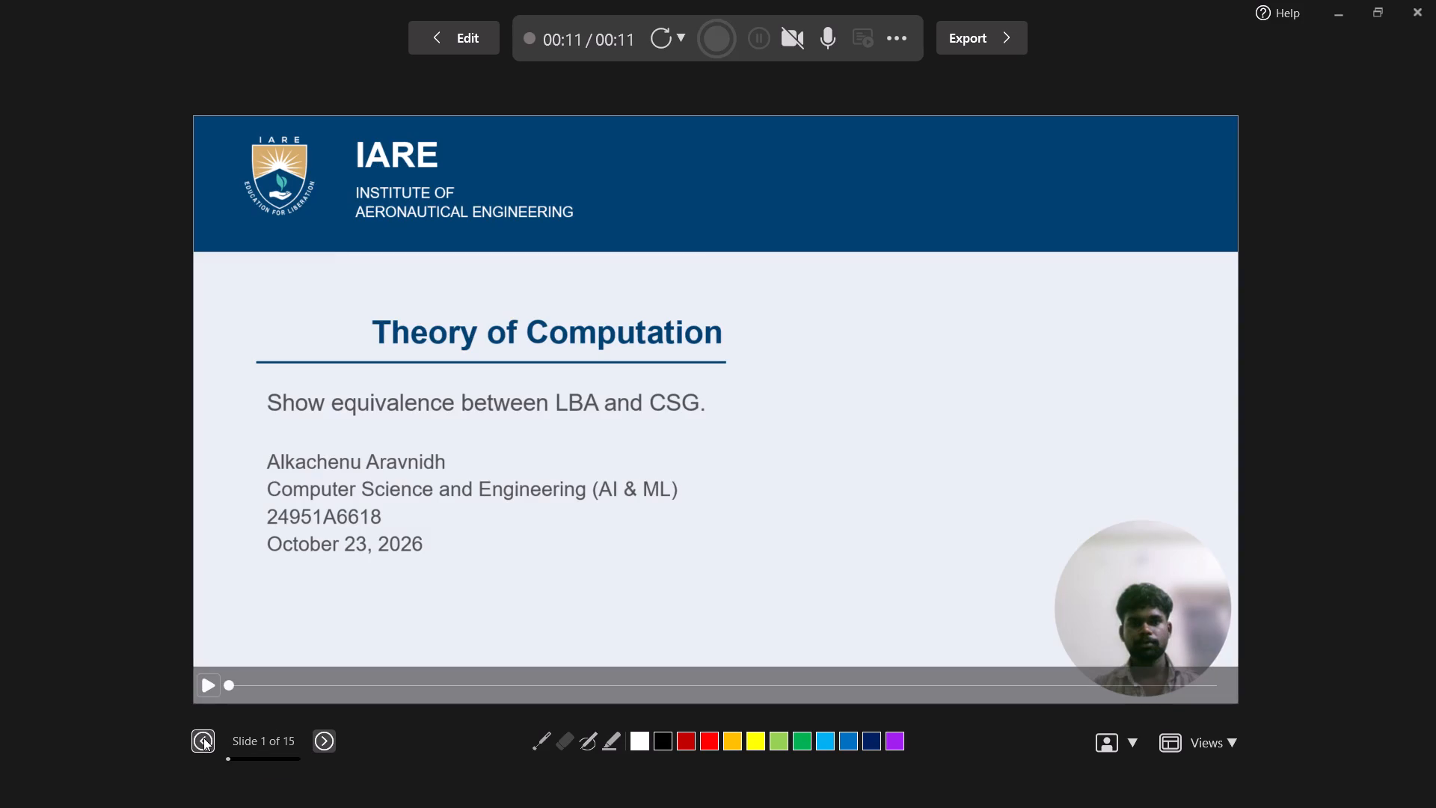
click(324, 728)
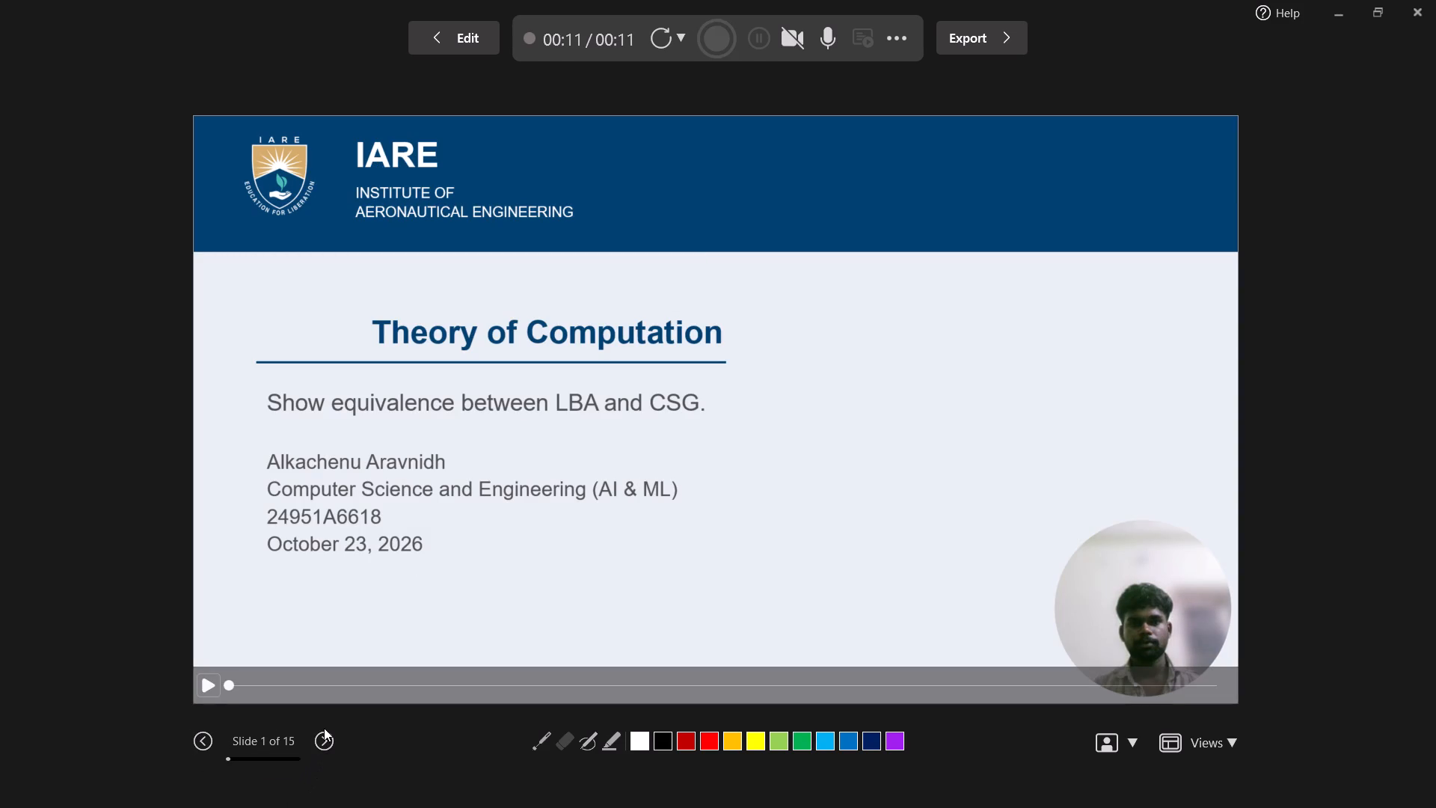
click(324, 732)
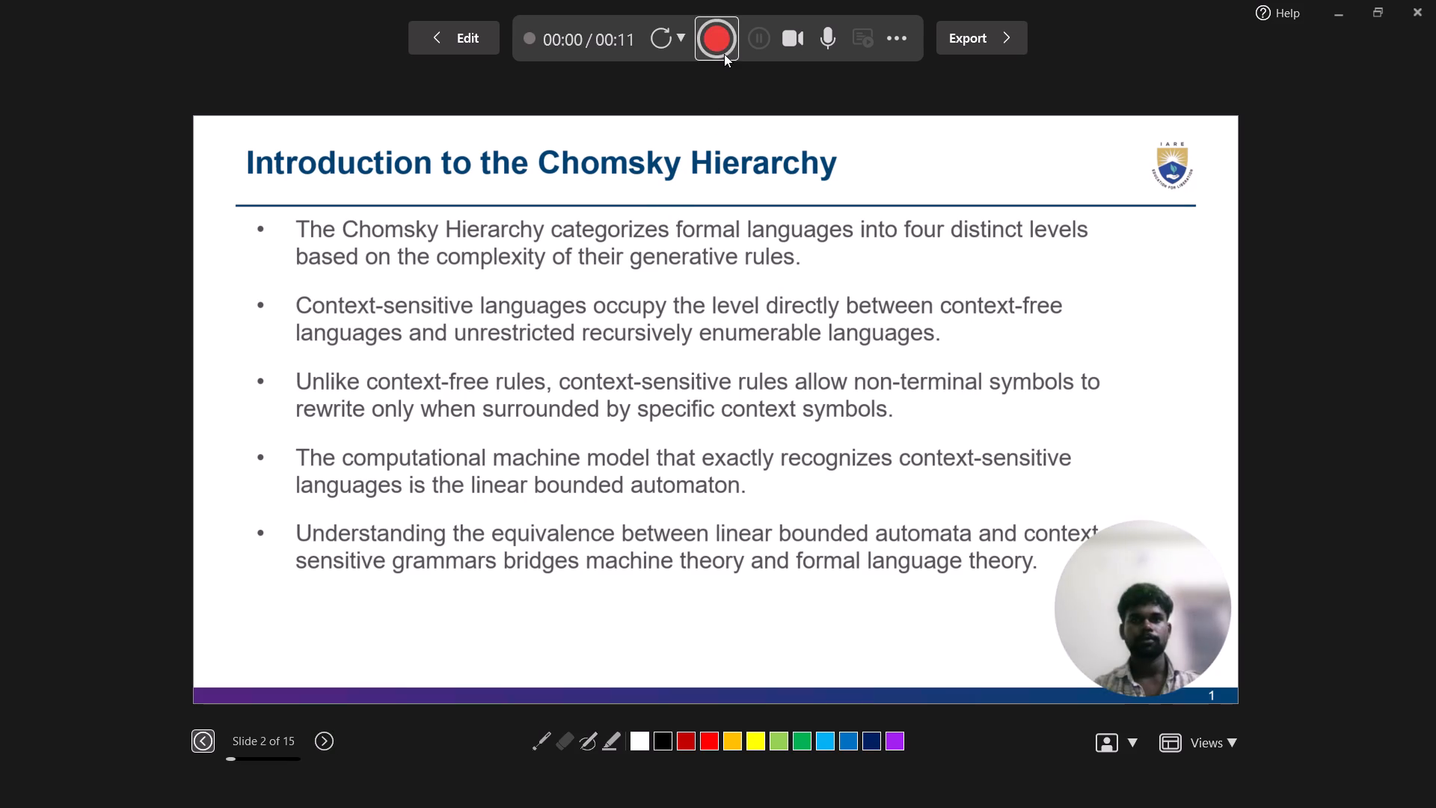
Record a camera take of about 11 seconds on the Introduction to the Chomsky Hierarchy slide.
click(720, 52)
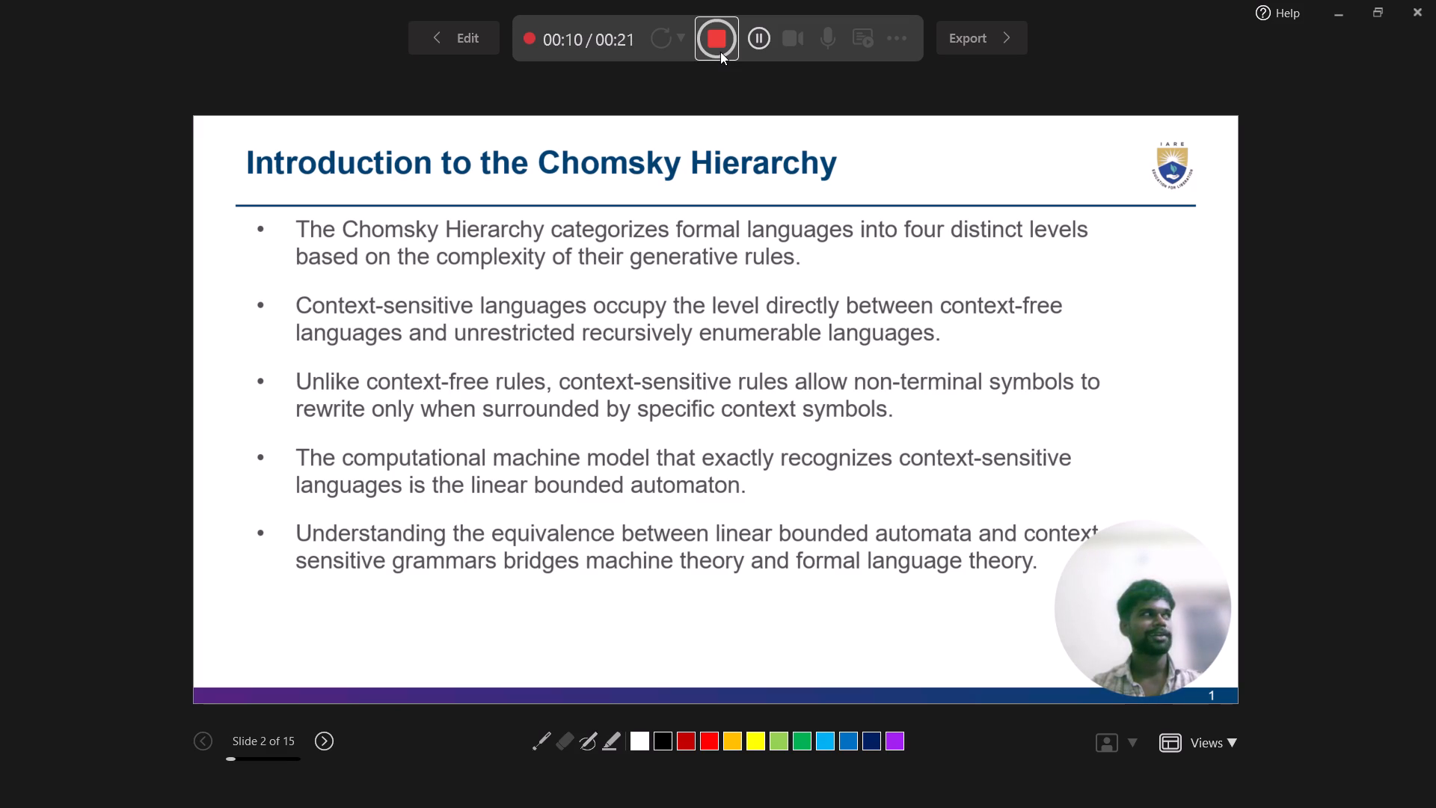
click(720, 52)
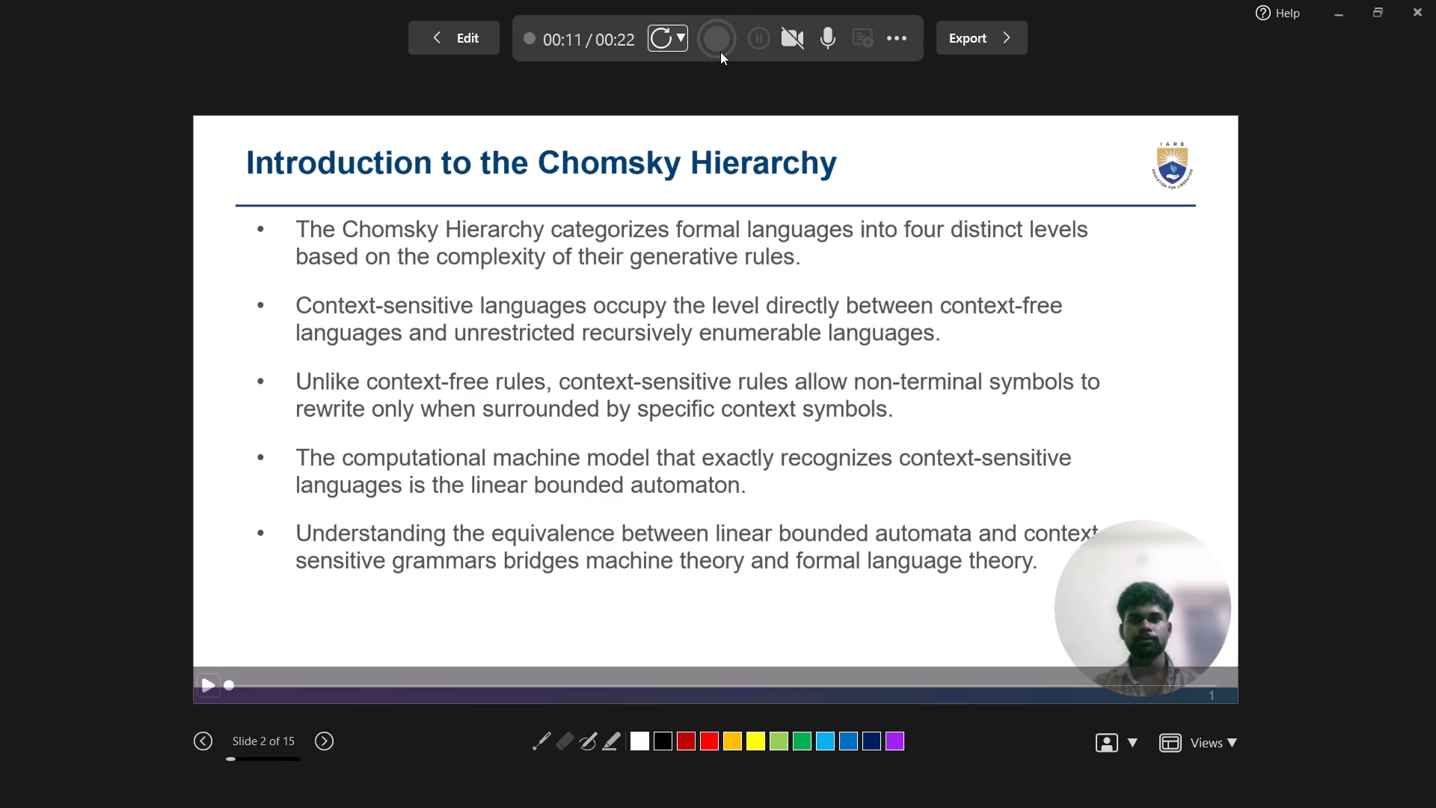
Retake the video on the current slide only for the Introduction to the Chomsky Hierarchy slide.
click(663, 28)
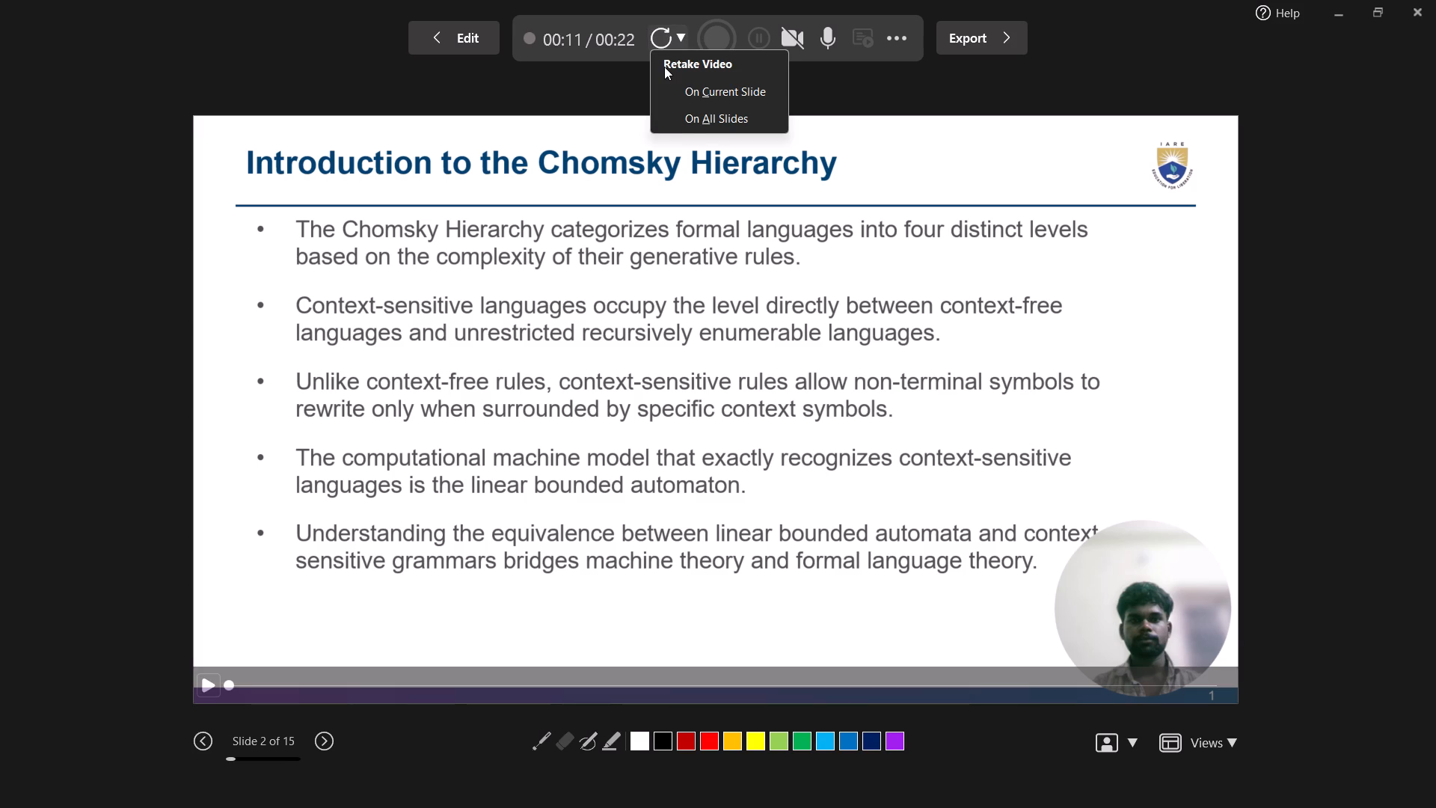
click(693, 92)
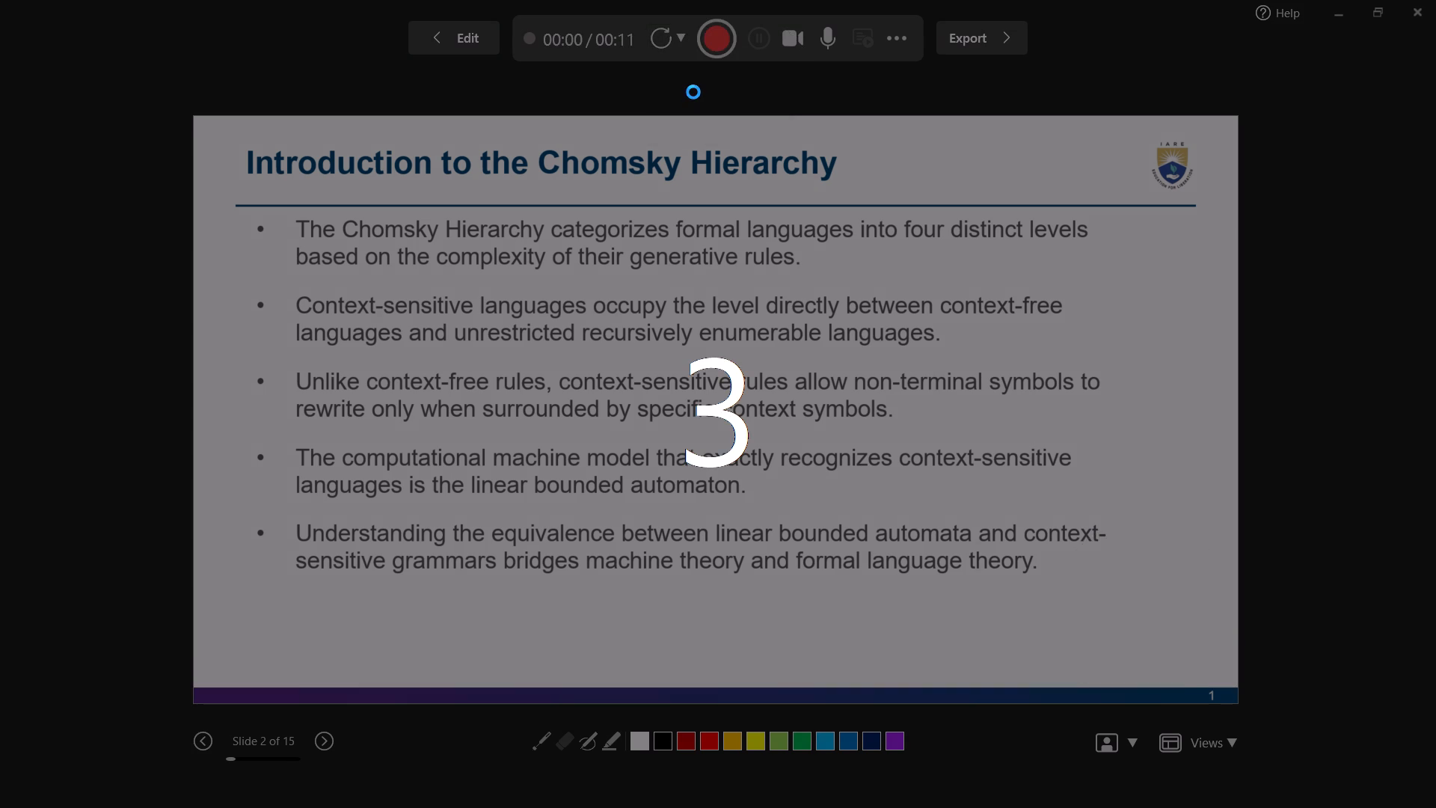
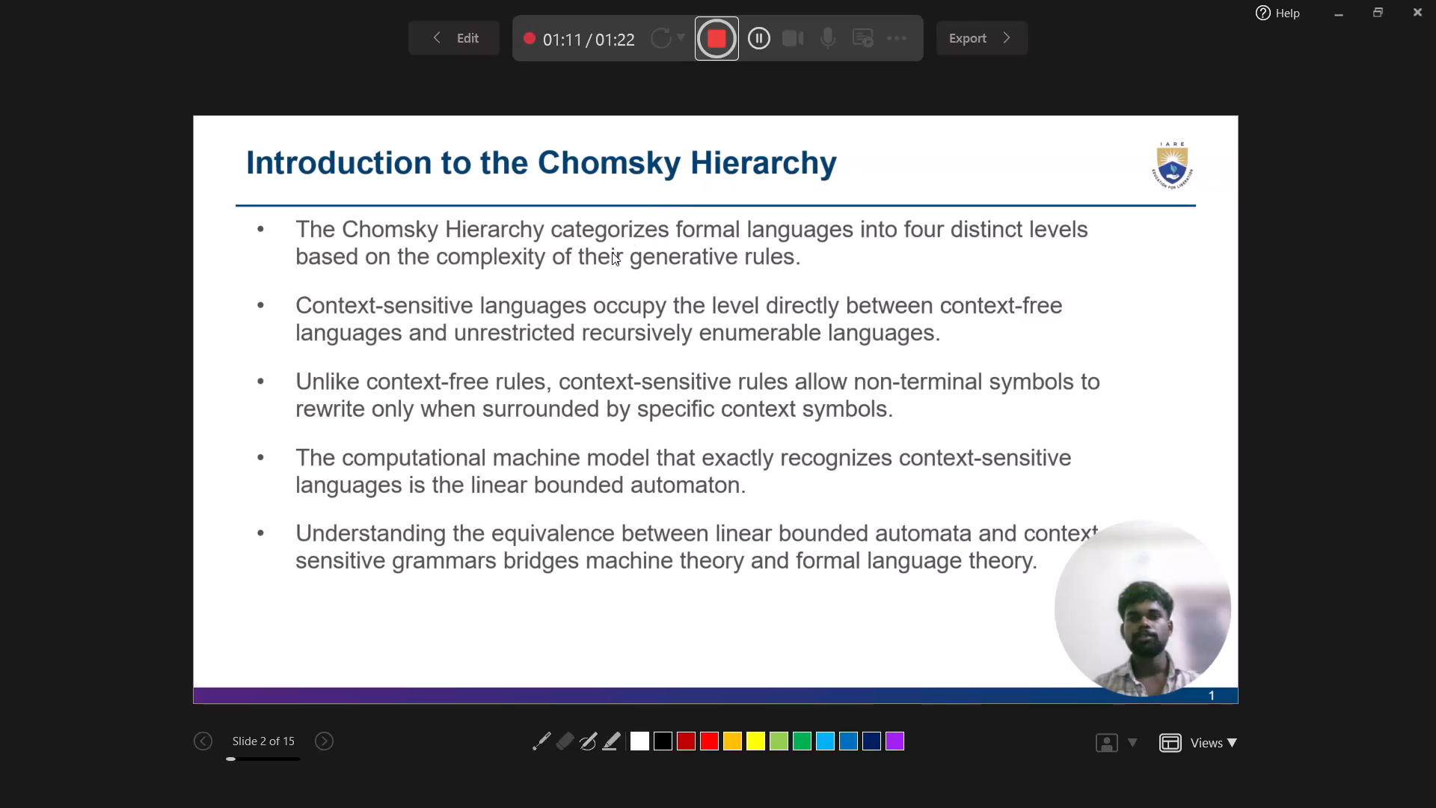
End the retake on the Introduction to the Chomsky Hierarchy slide at about 1 minute 14 seconds.
click(711, 34)
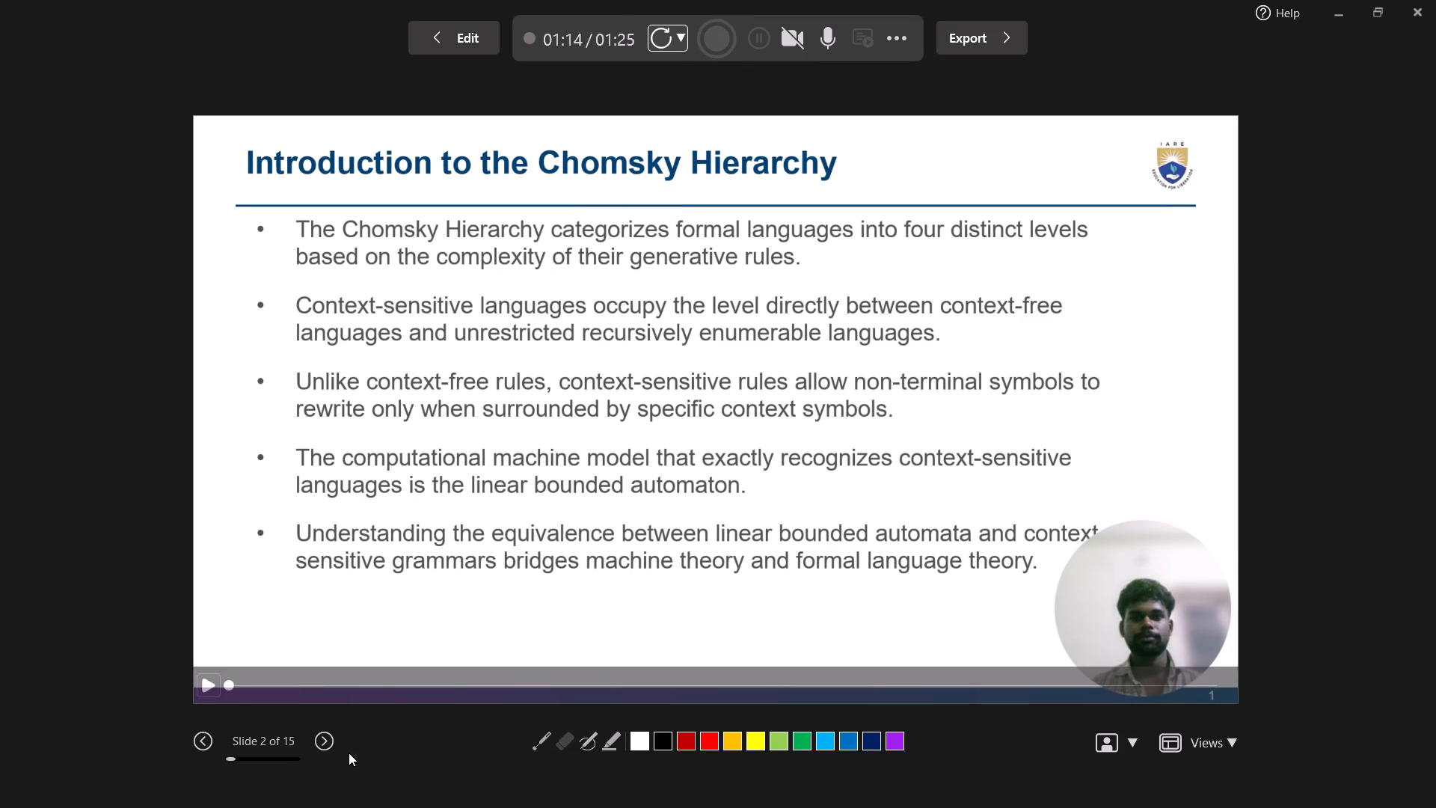
Advance the recording view to slide 3, Overview of Context-Sensitive Grammars.
click(327, 743)
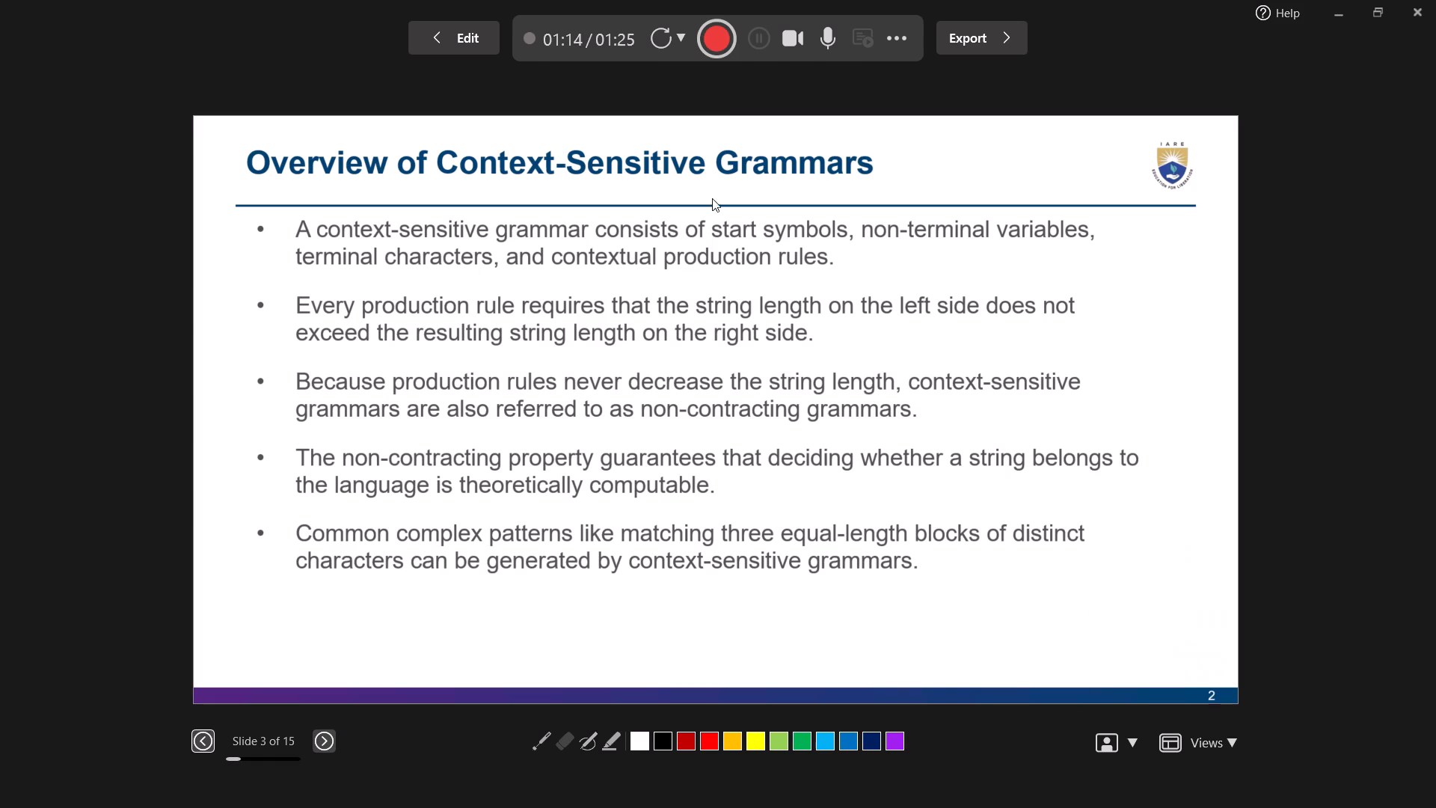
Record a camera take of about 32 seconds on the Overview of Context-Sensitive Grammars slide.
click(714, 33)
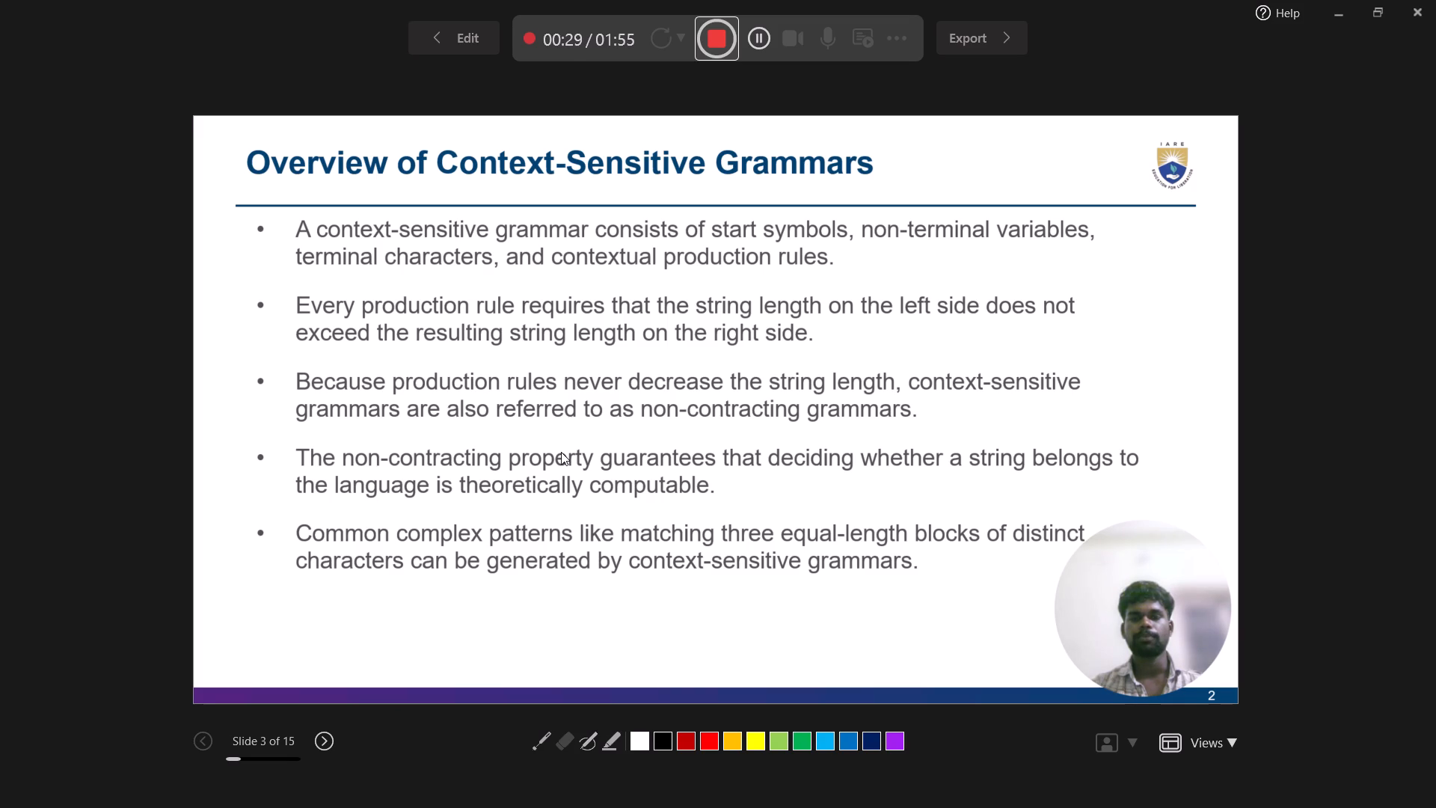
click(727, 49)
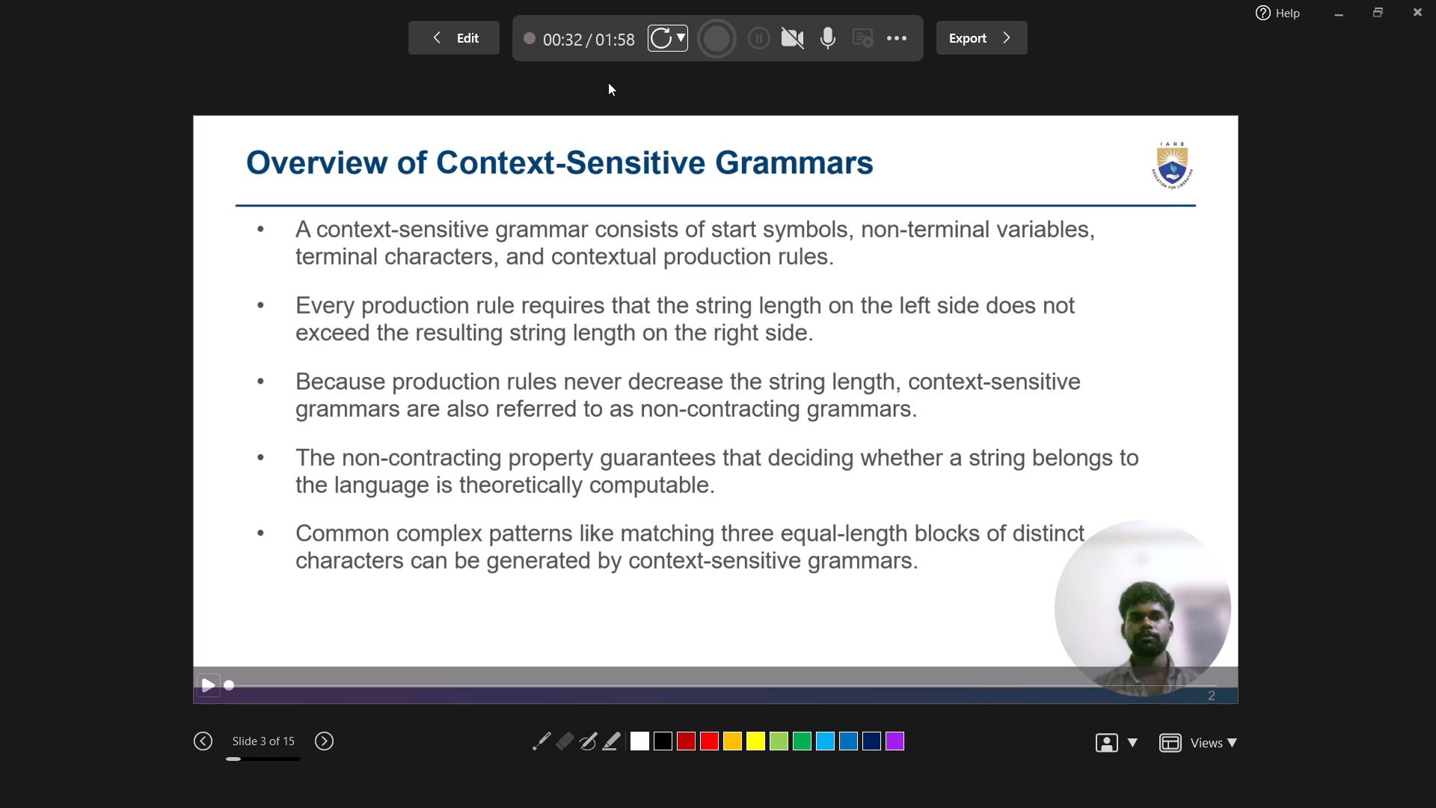
Retake the video on the current slide only for the Overview of Context-Sensitive Grammars slide.
click(663, 28)
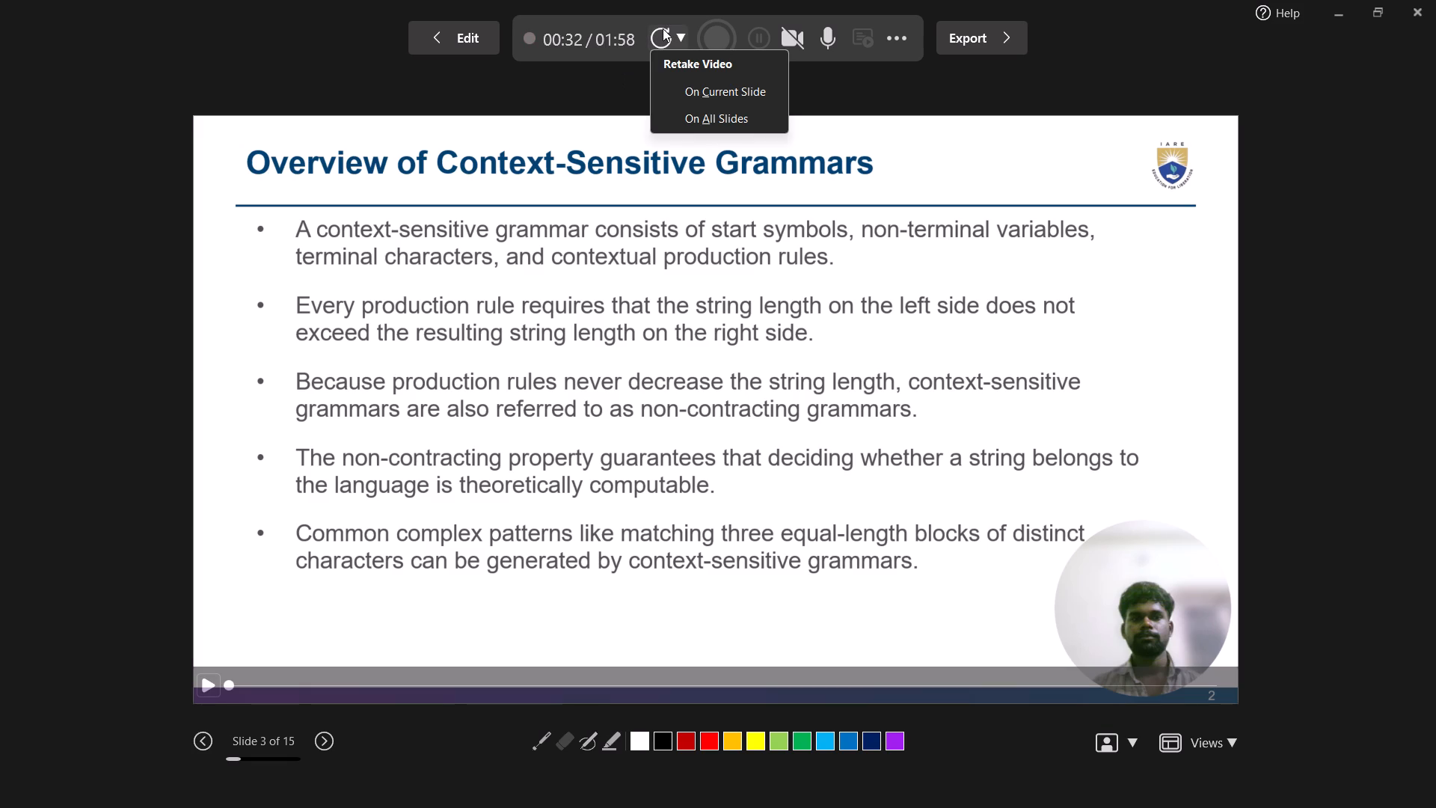
click(687, 91)
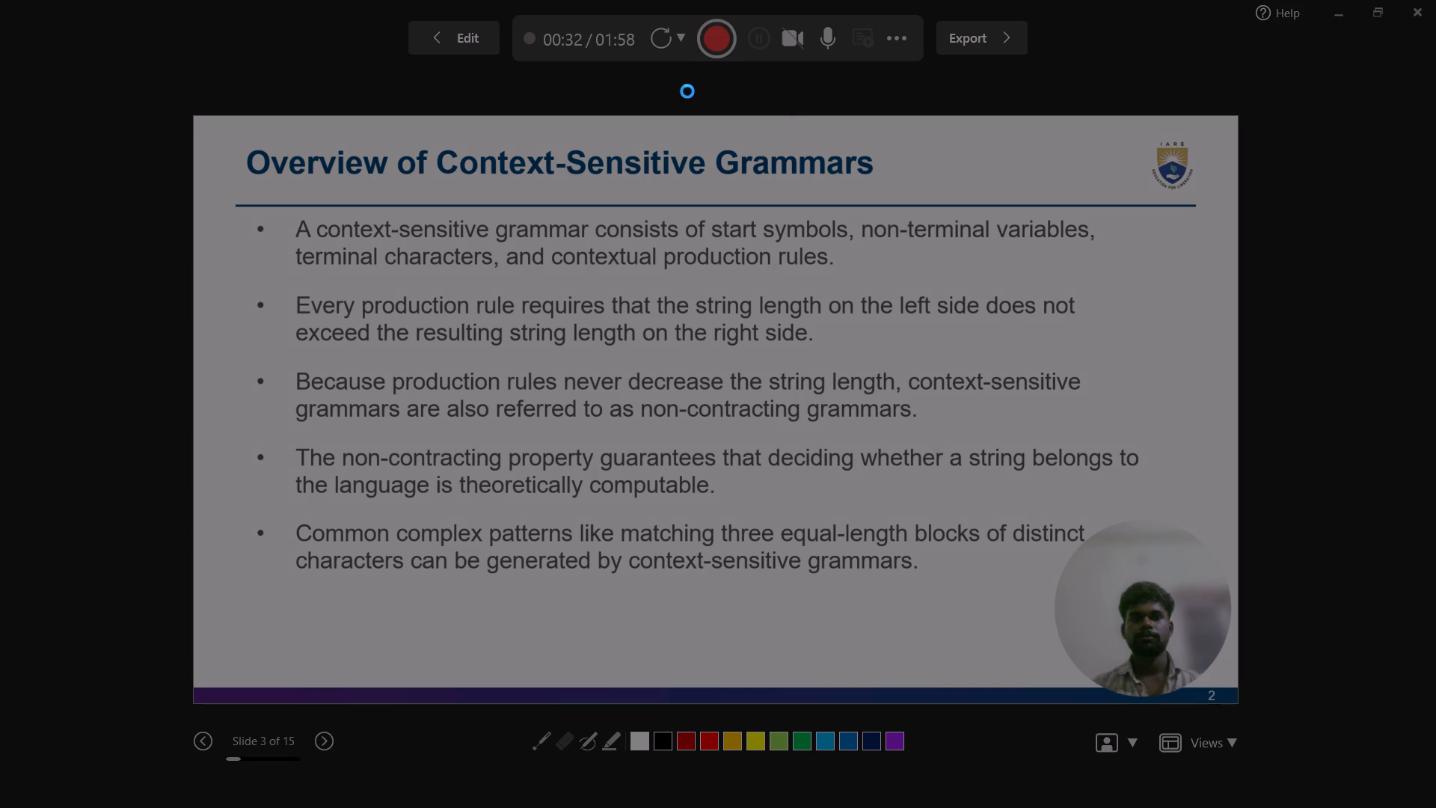
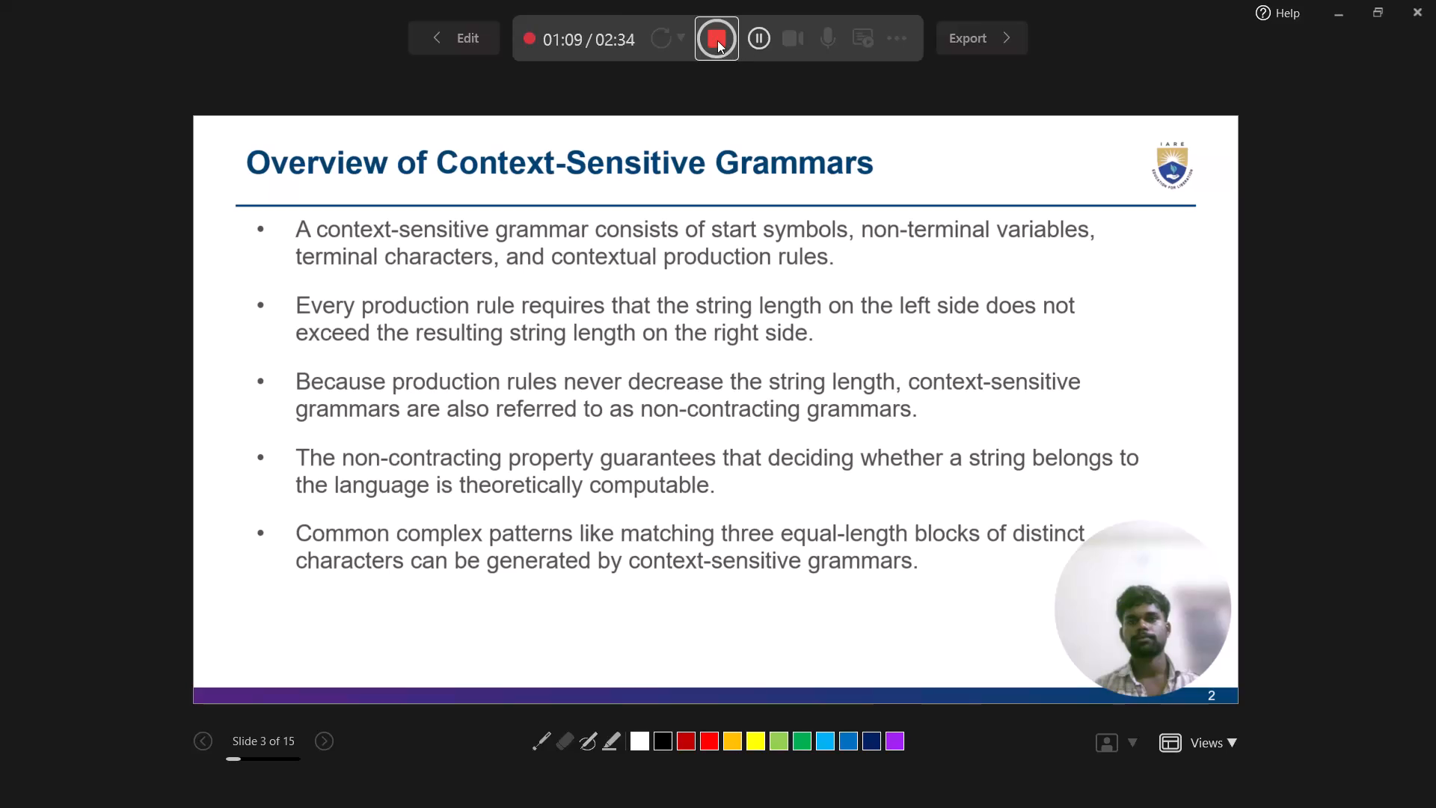
End the retake on the Overview of Context-Sensitive Grammars slide at about 1 minute 10 seconds.
click(717, 40)
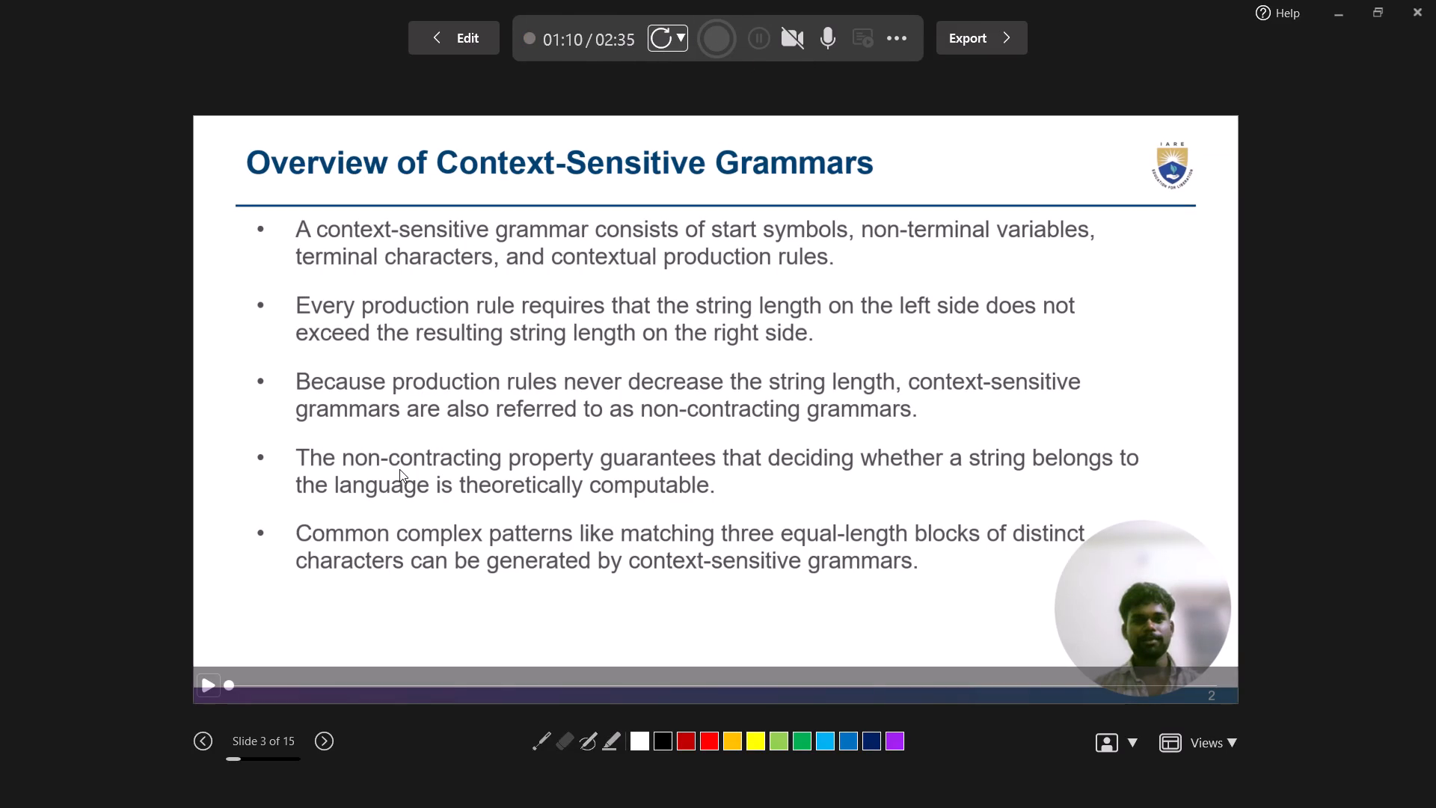
Advance to slide 4, Structure of Linear Bounded Automata, and record a camera take on it.
click(329, 742)
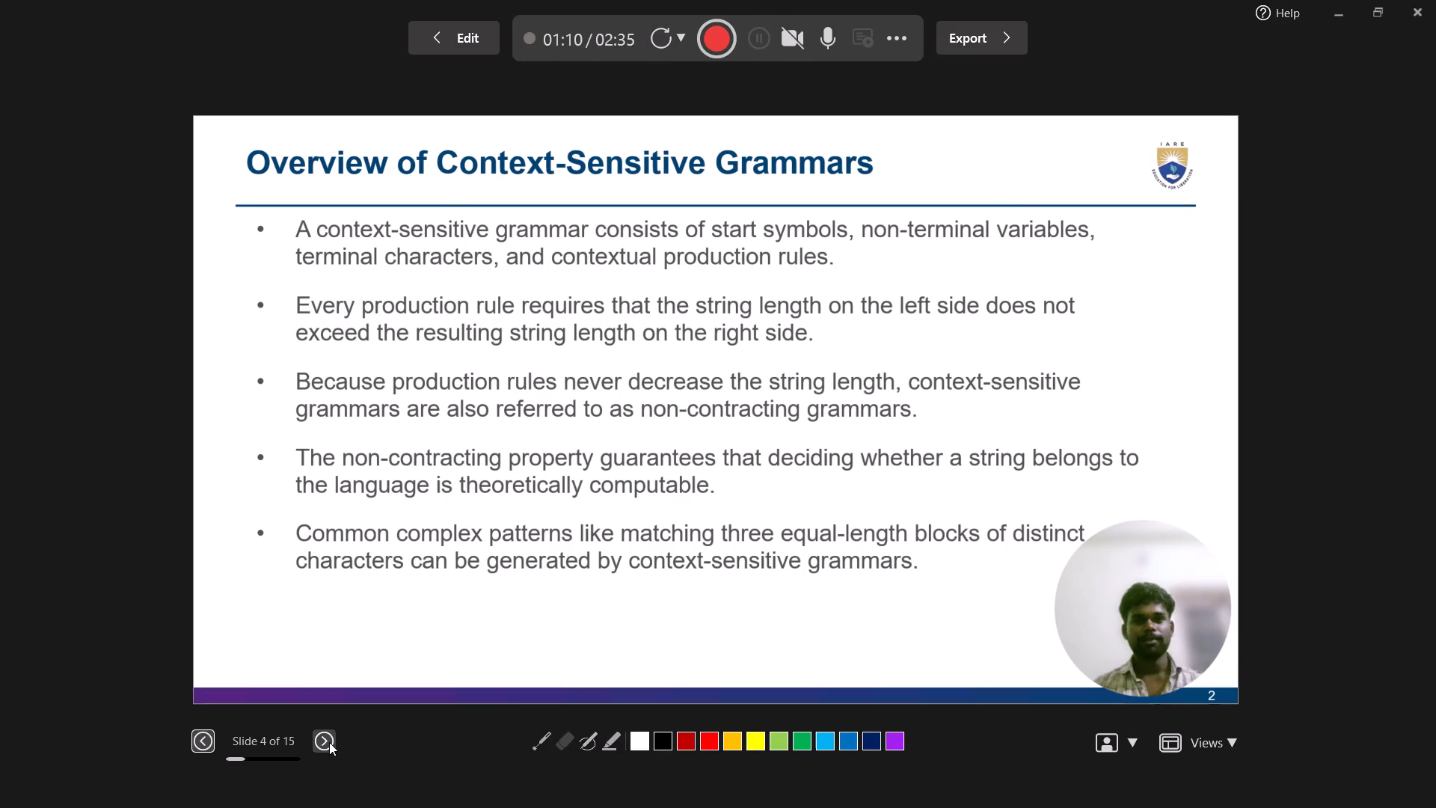
click(717, 44)
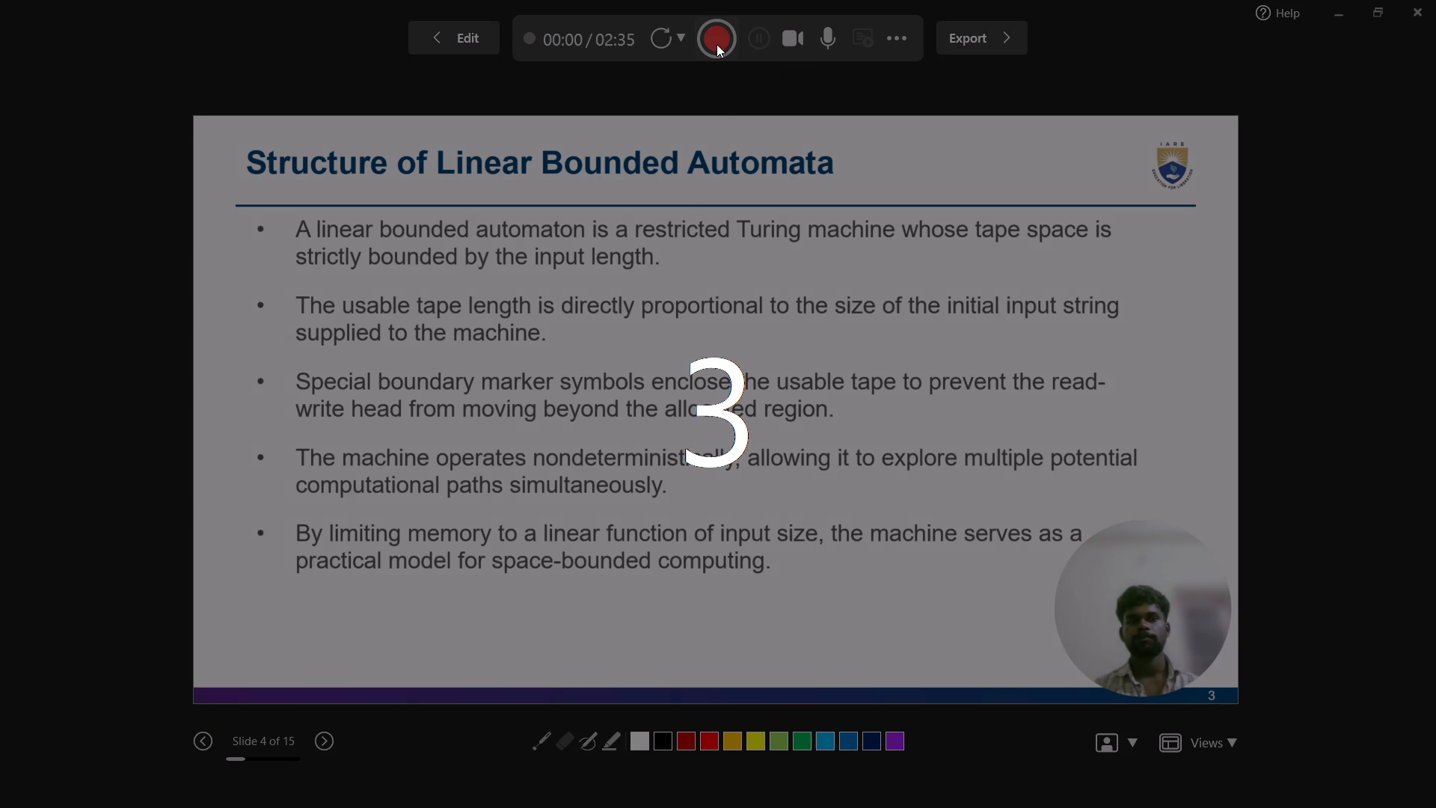
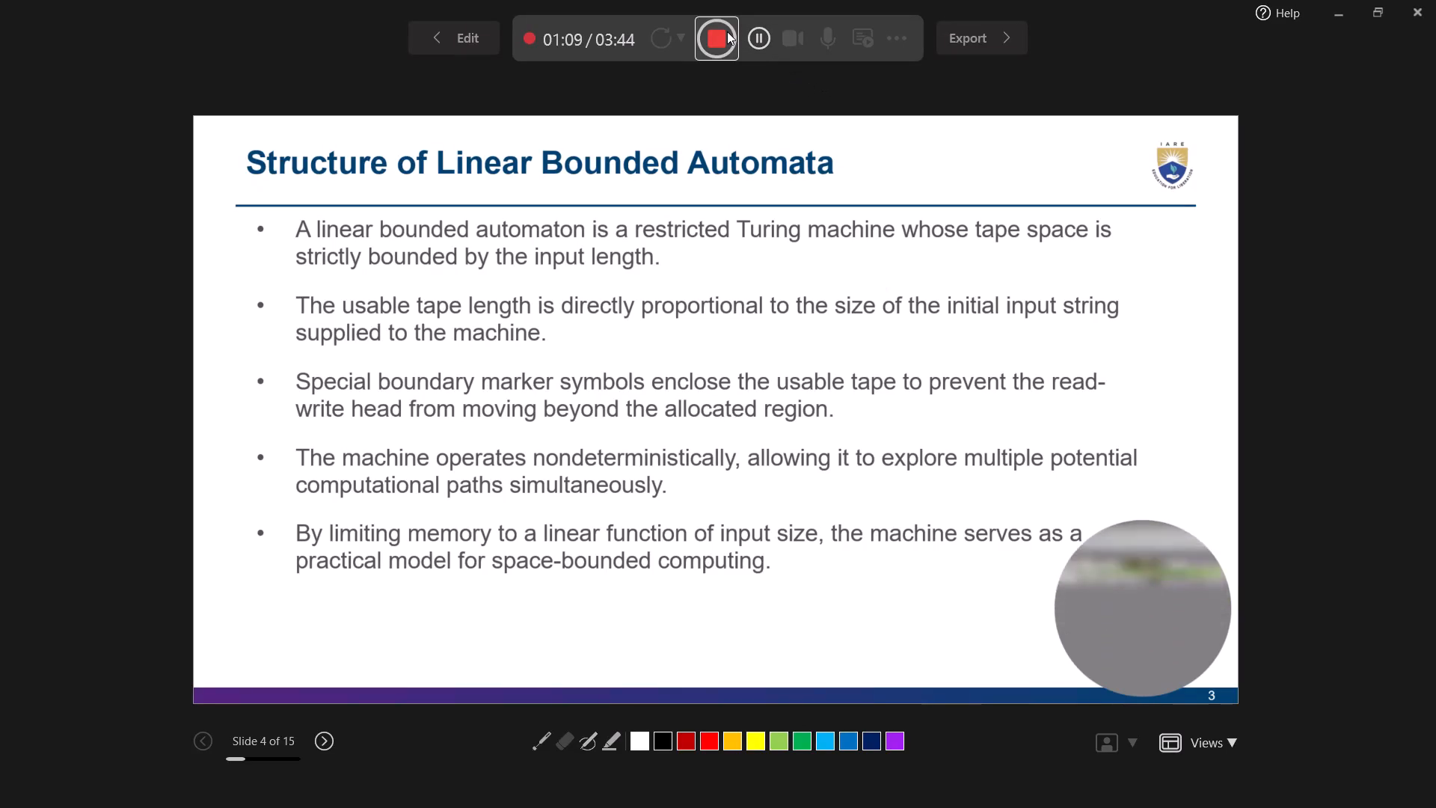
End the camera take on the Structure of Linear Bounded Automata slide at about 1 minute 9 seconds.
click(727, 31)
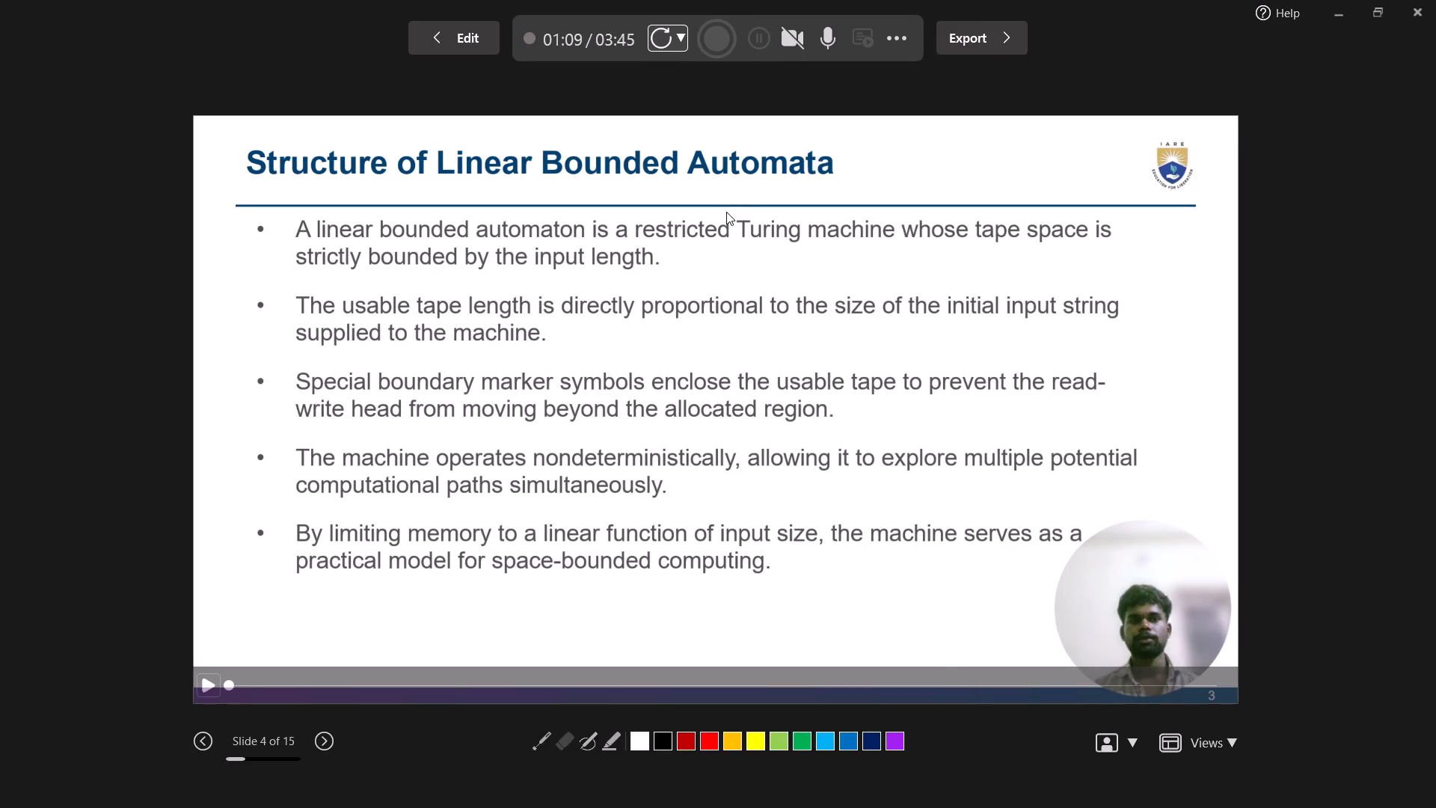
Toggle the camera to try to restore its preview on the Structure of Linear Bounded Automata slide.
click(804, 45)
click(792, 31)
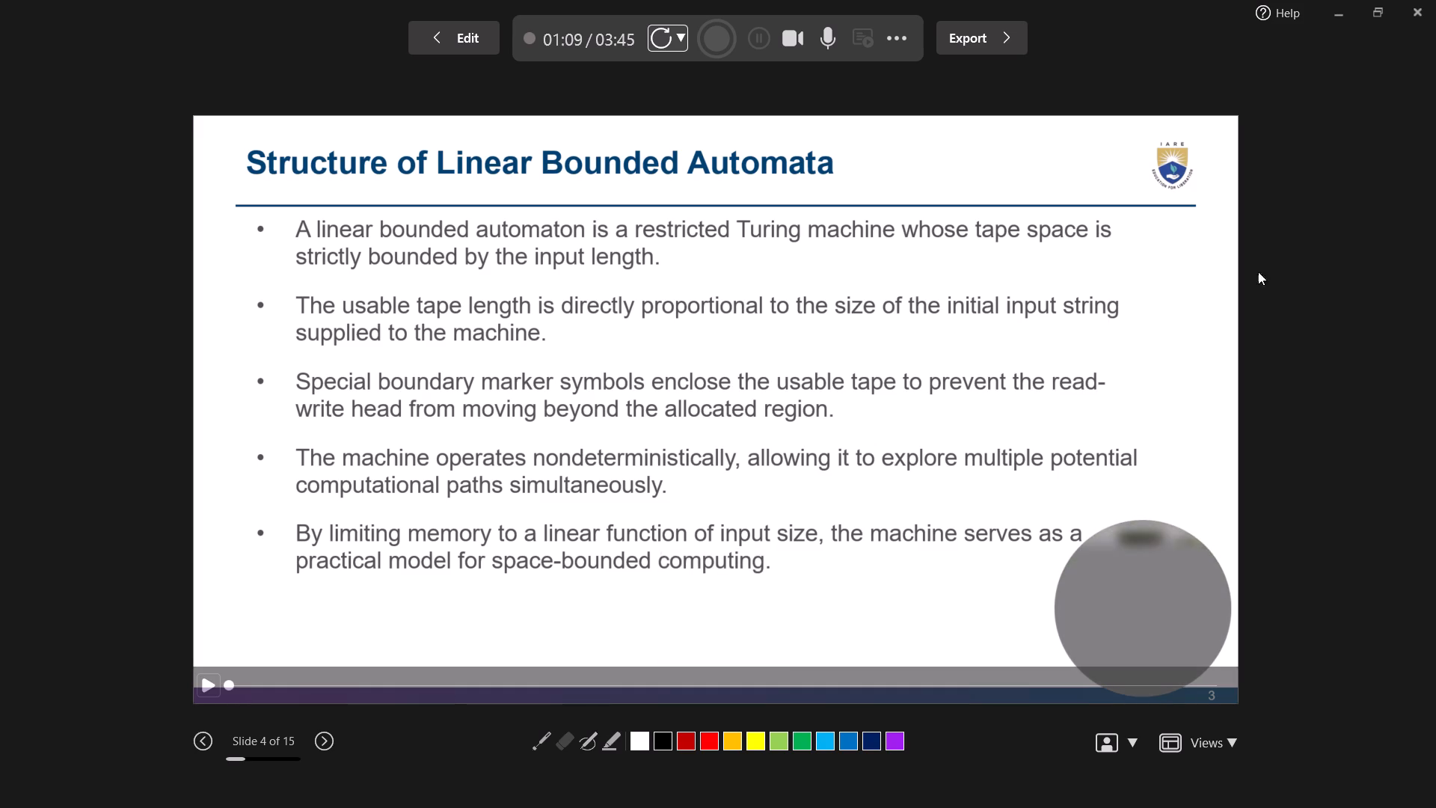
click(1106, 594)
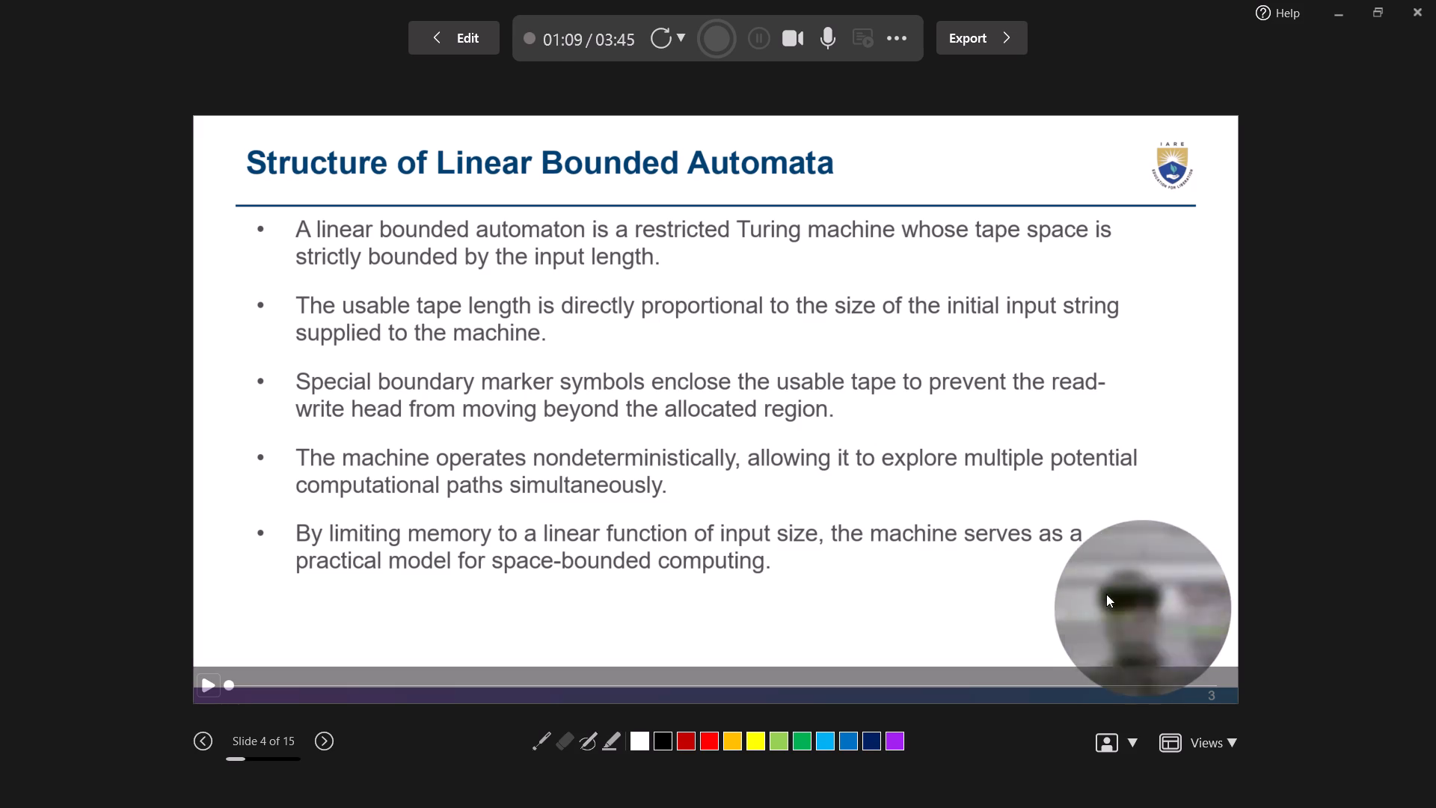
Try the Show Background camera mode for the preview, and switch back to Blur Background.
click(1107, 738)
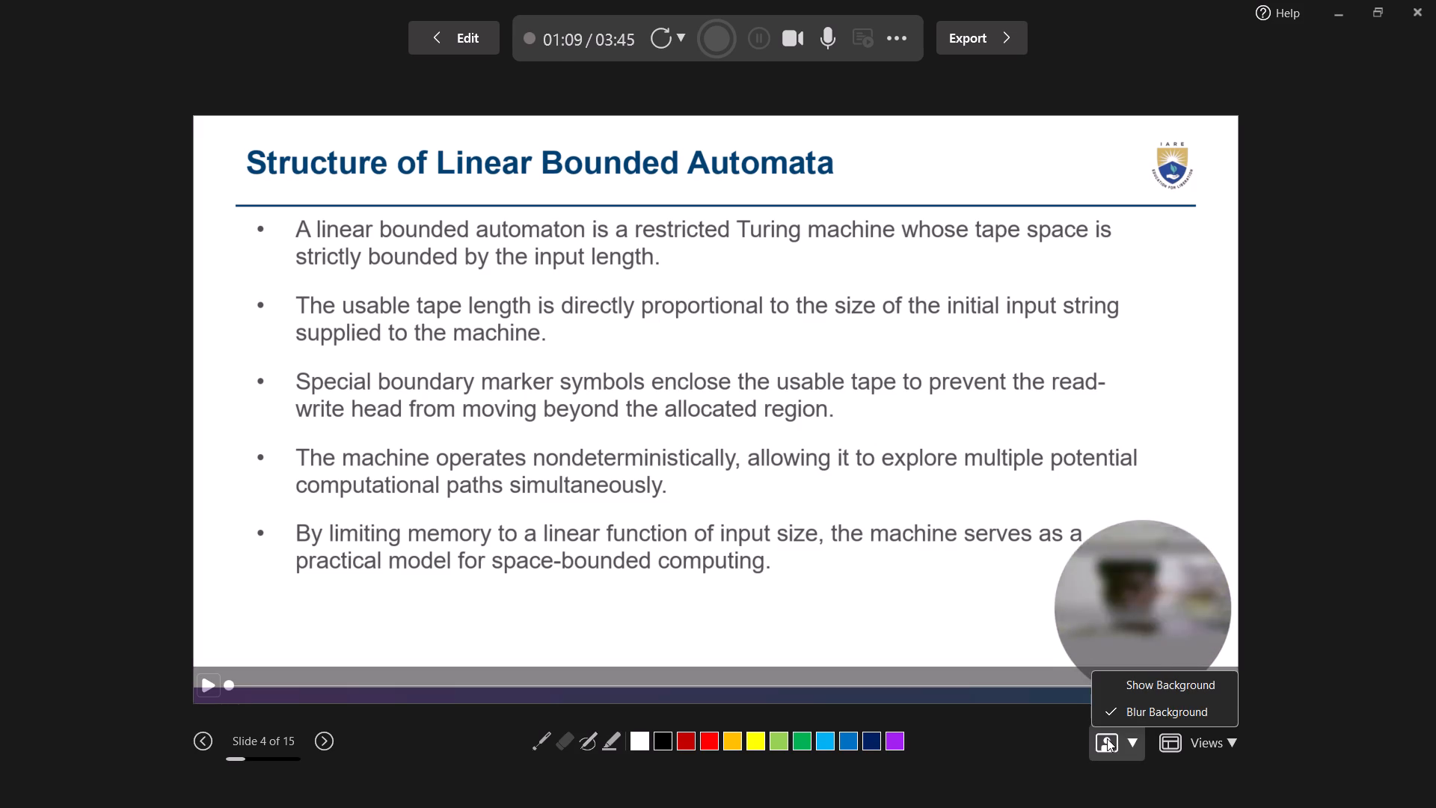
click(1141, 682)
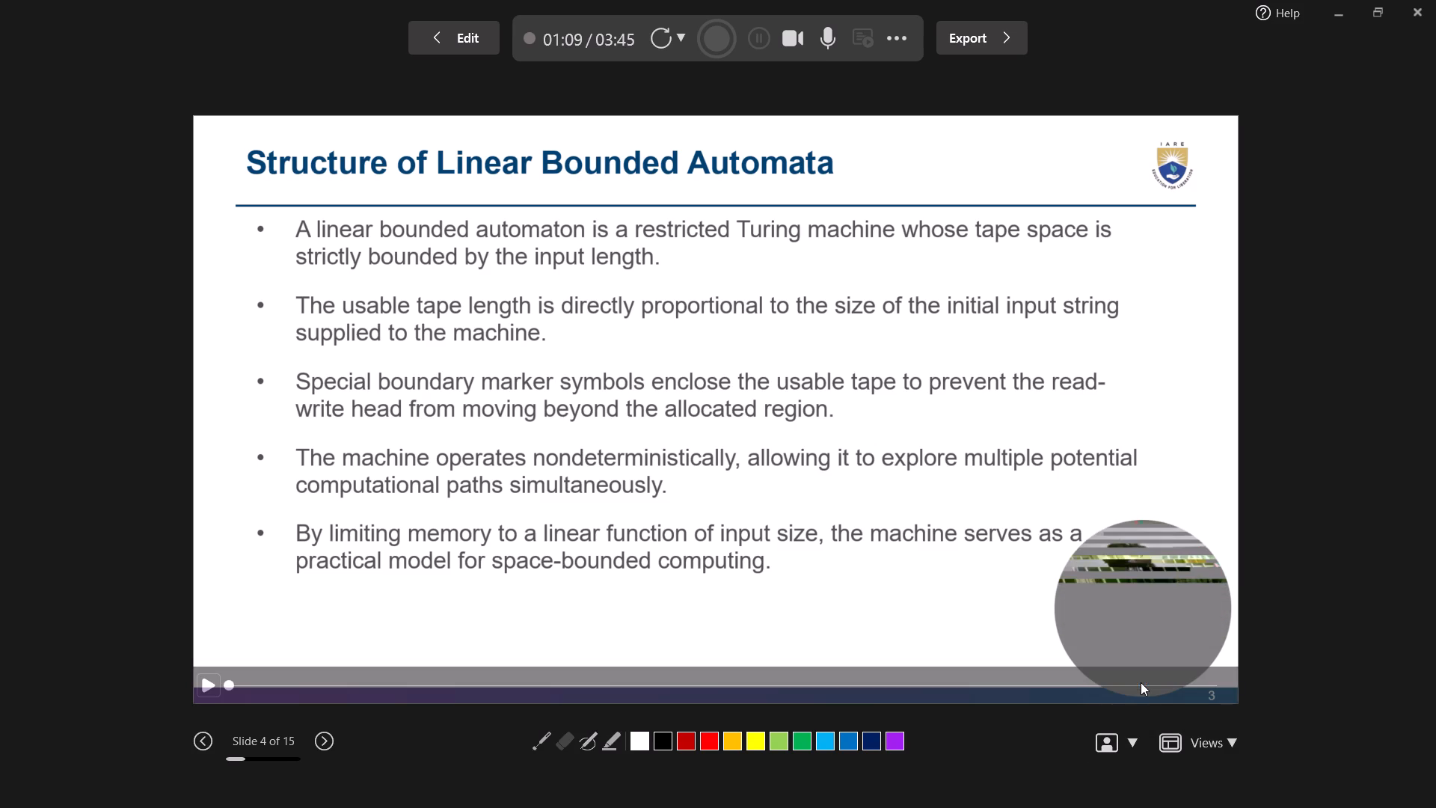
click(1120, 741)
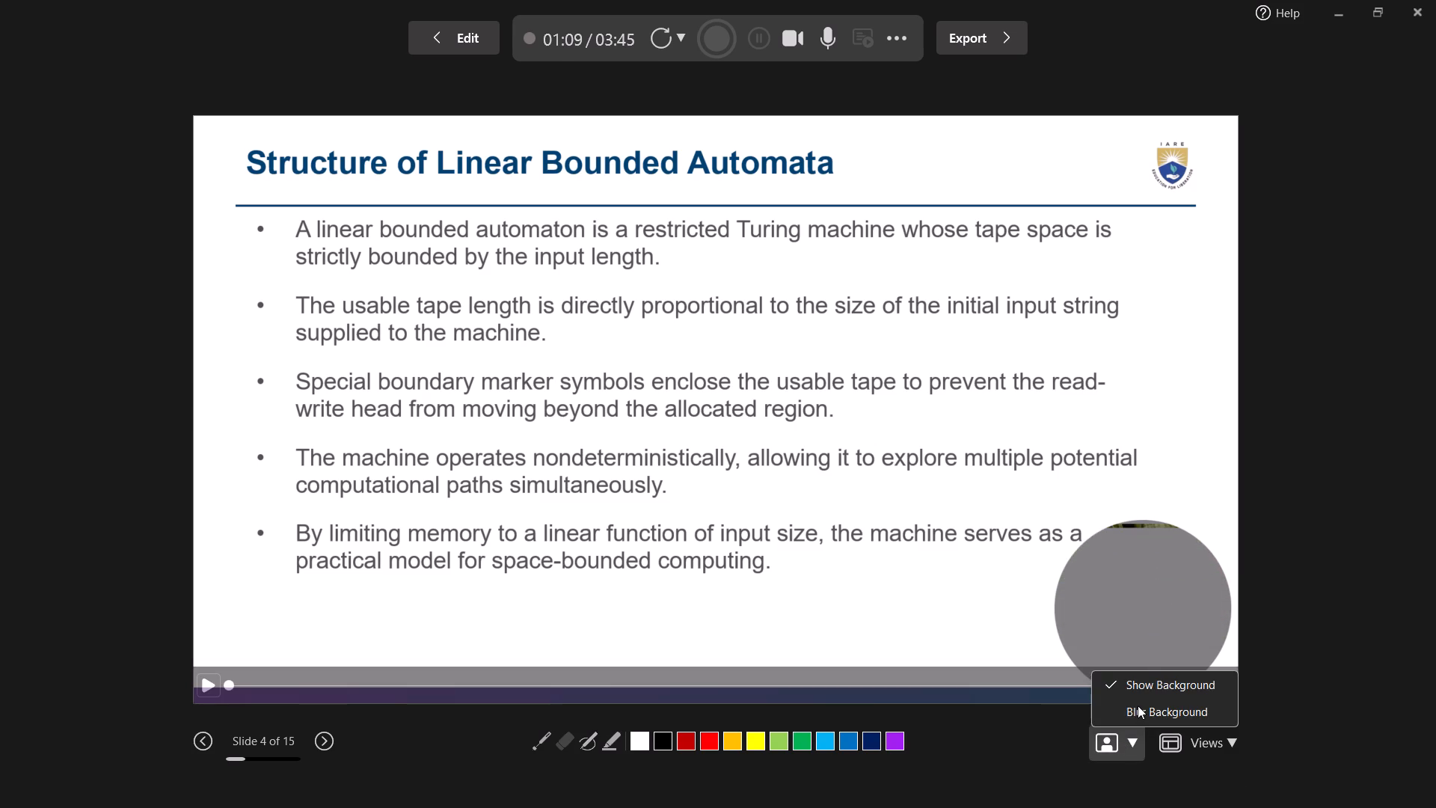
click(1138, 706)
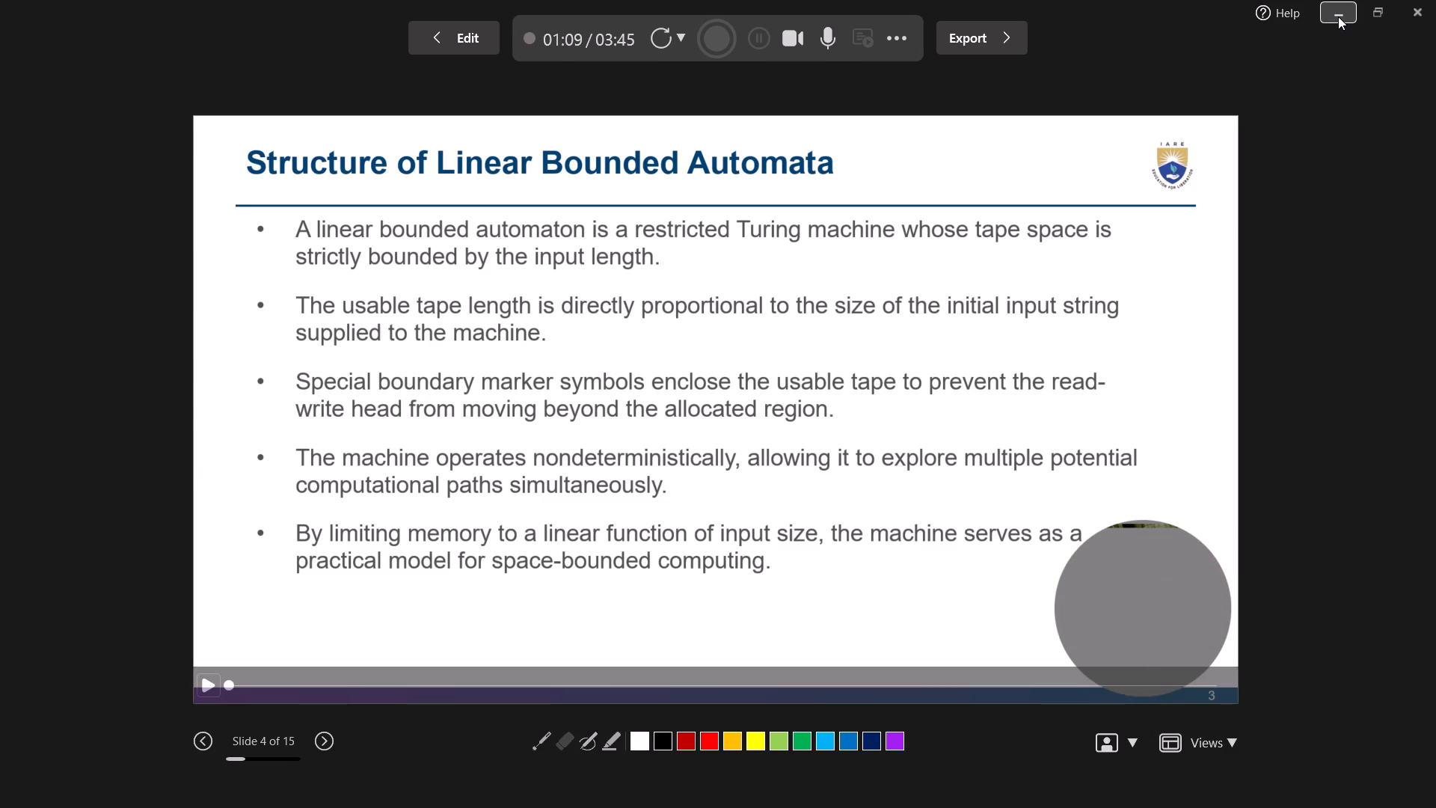
Minimise the recording view, open the Windows Camera app to check the webcam, and close it.
click(1338, 16)
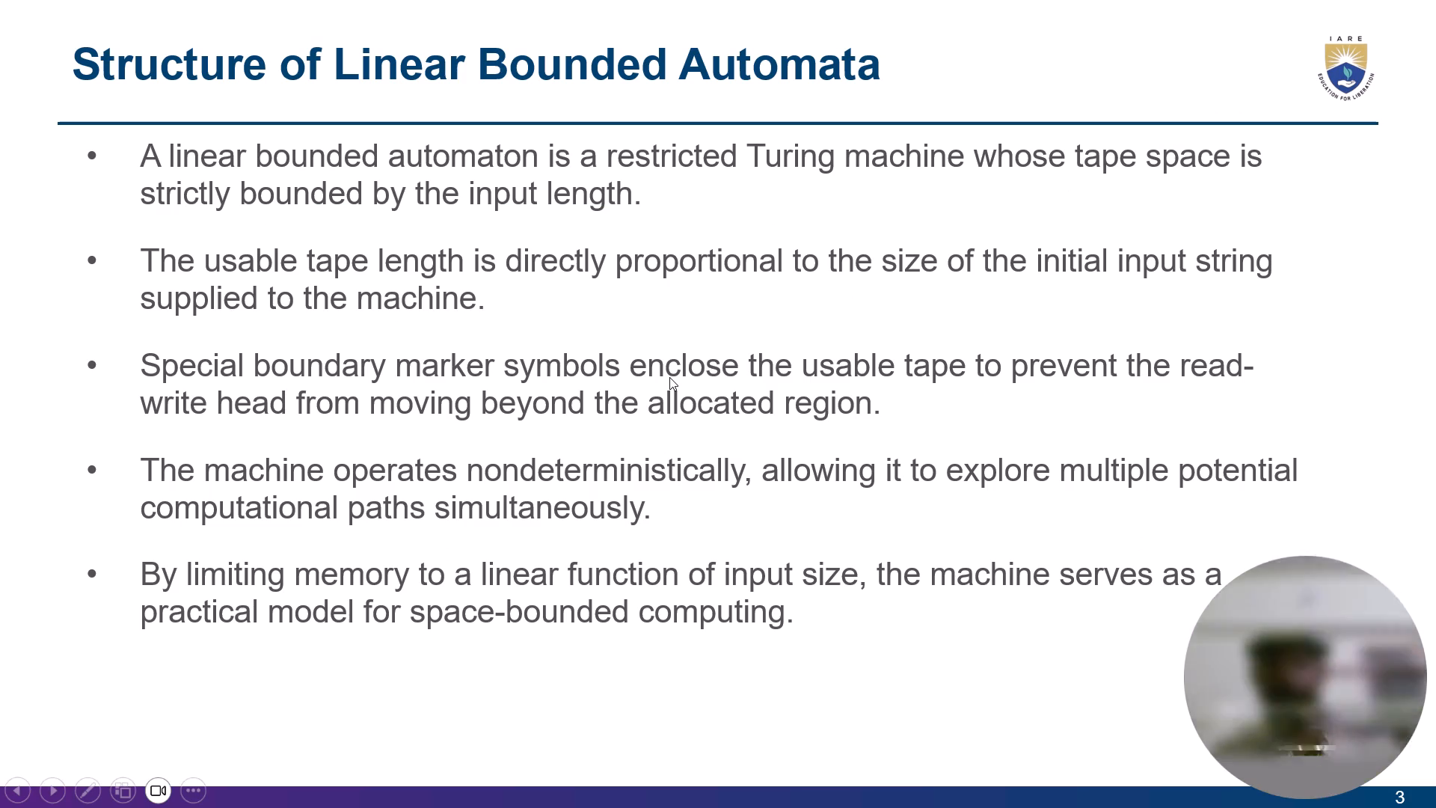
key(f)
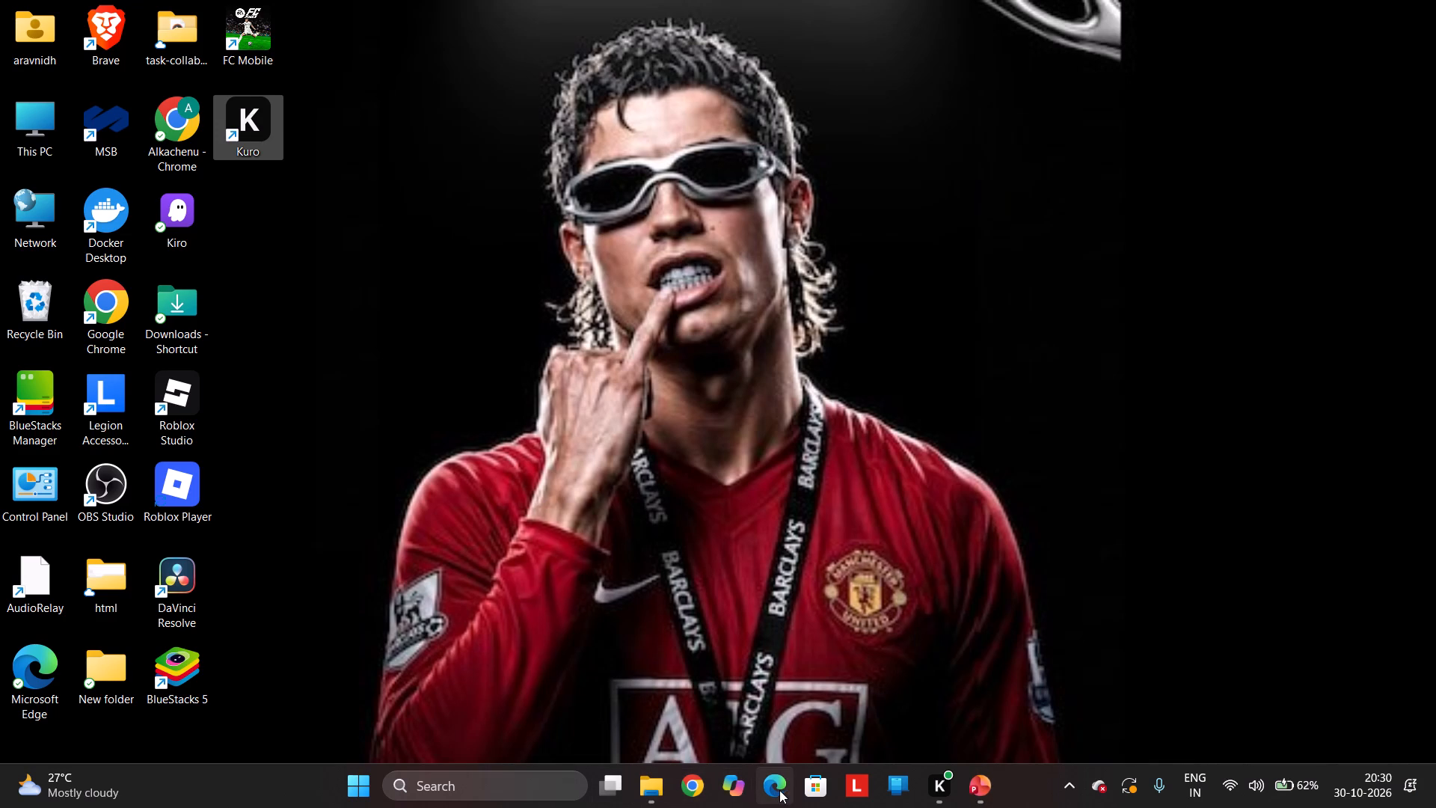
click(503, 777)
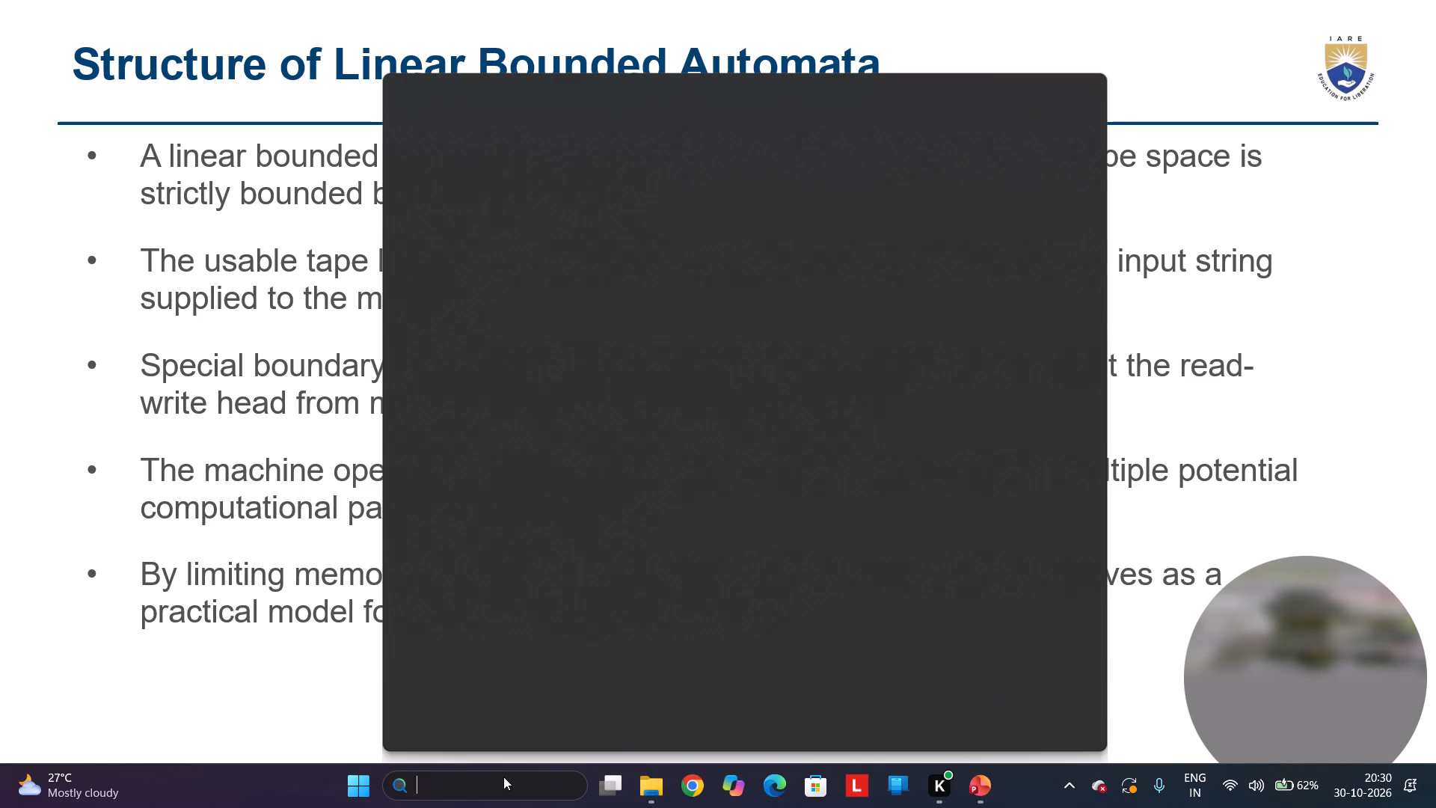
text(ca)
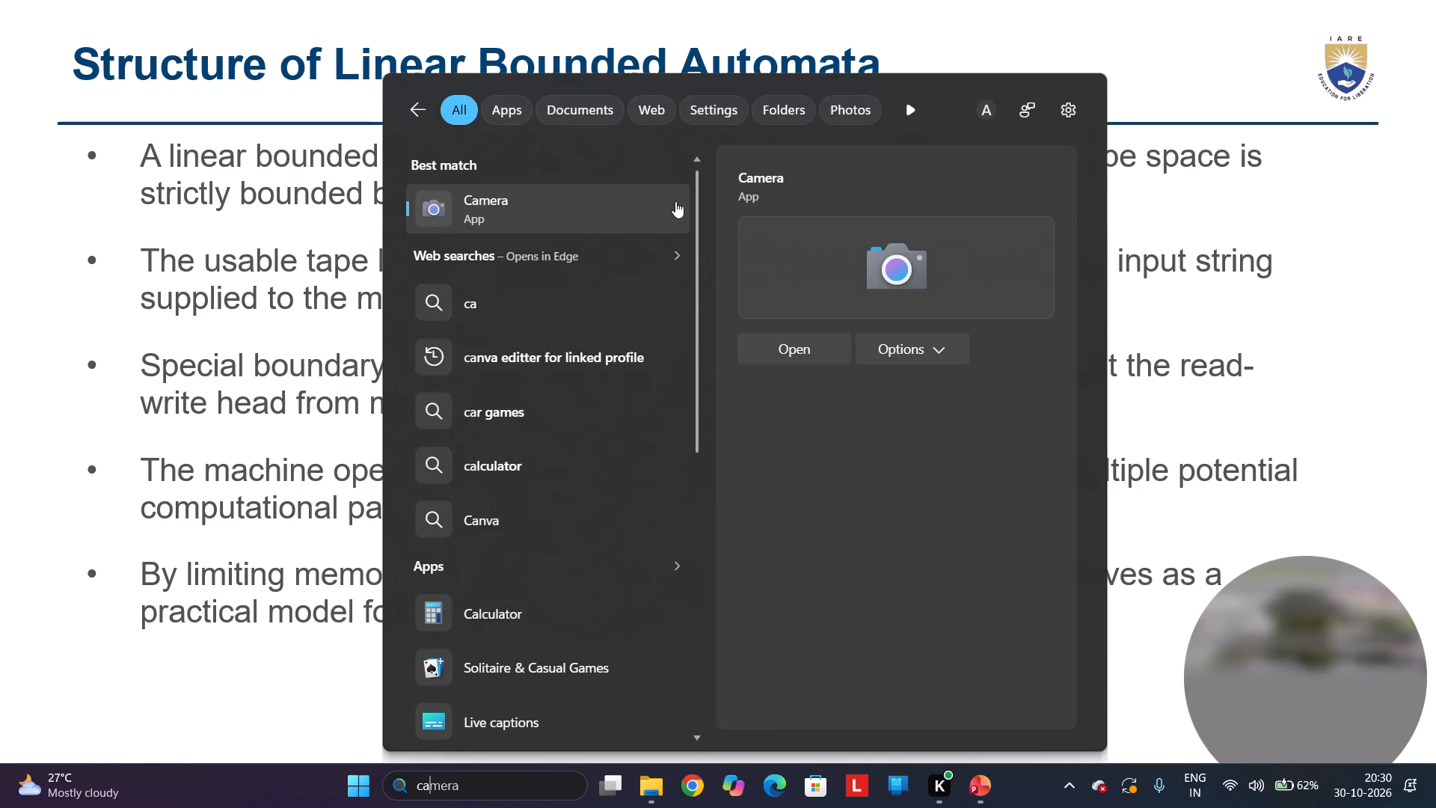
click(651, 213)
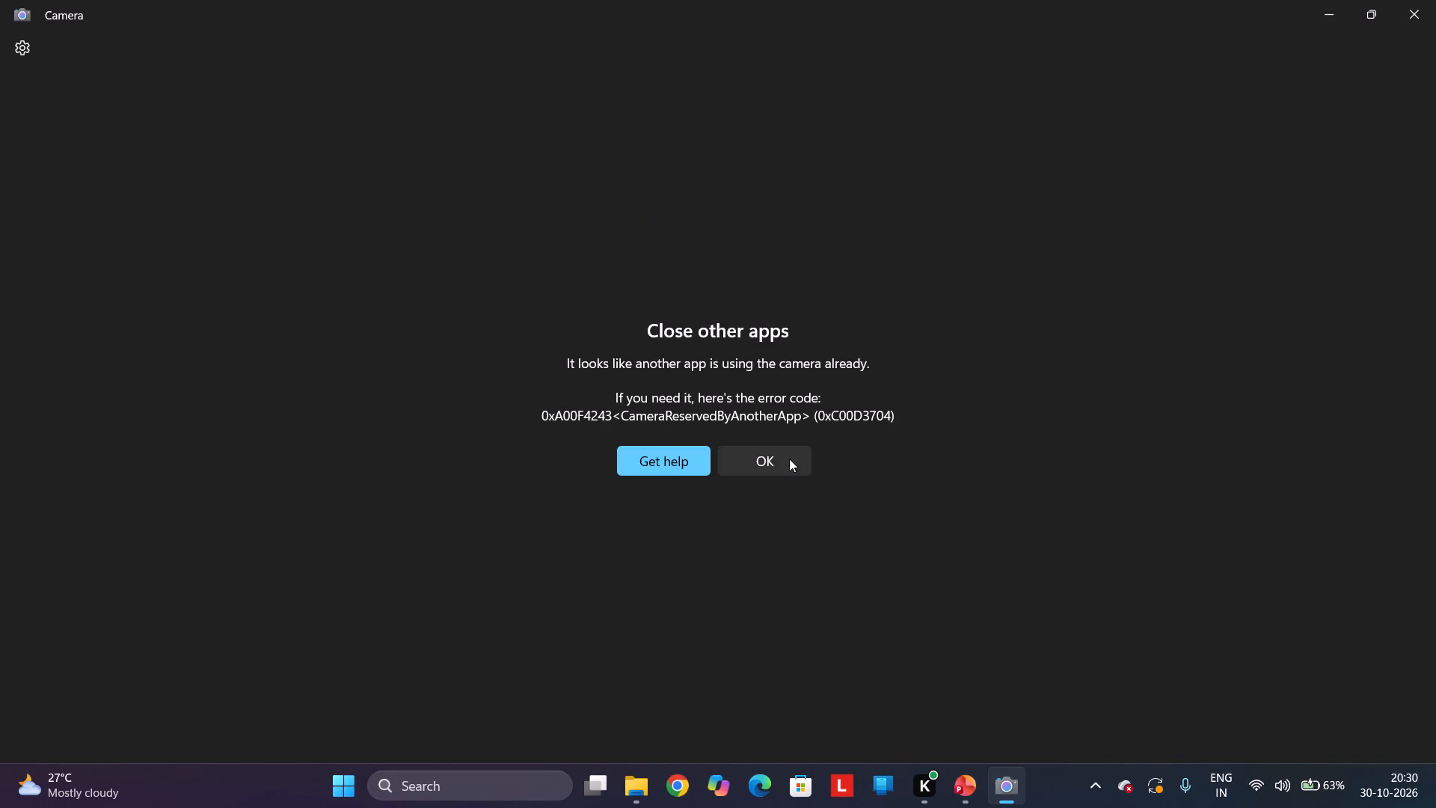
click(1399, 0)
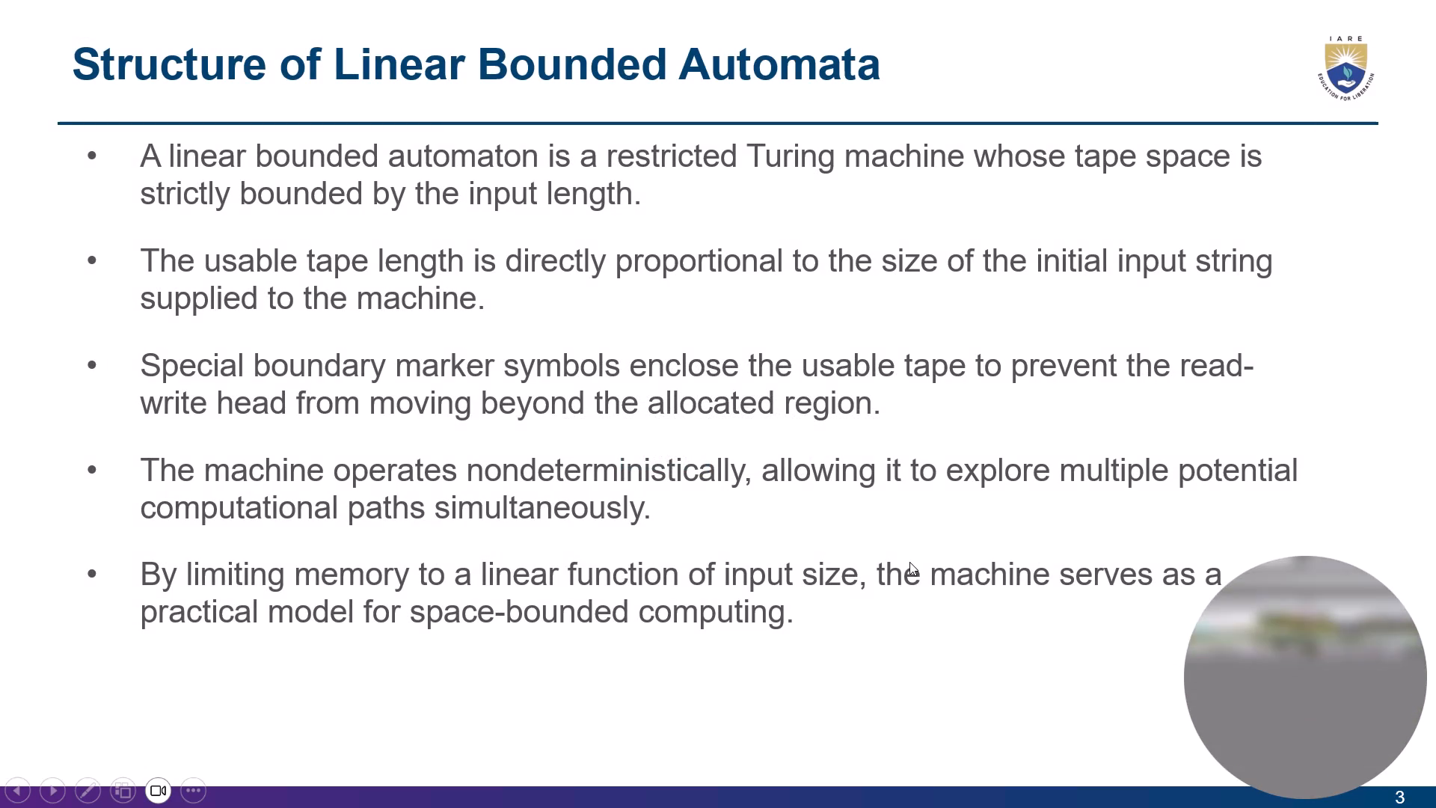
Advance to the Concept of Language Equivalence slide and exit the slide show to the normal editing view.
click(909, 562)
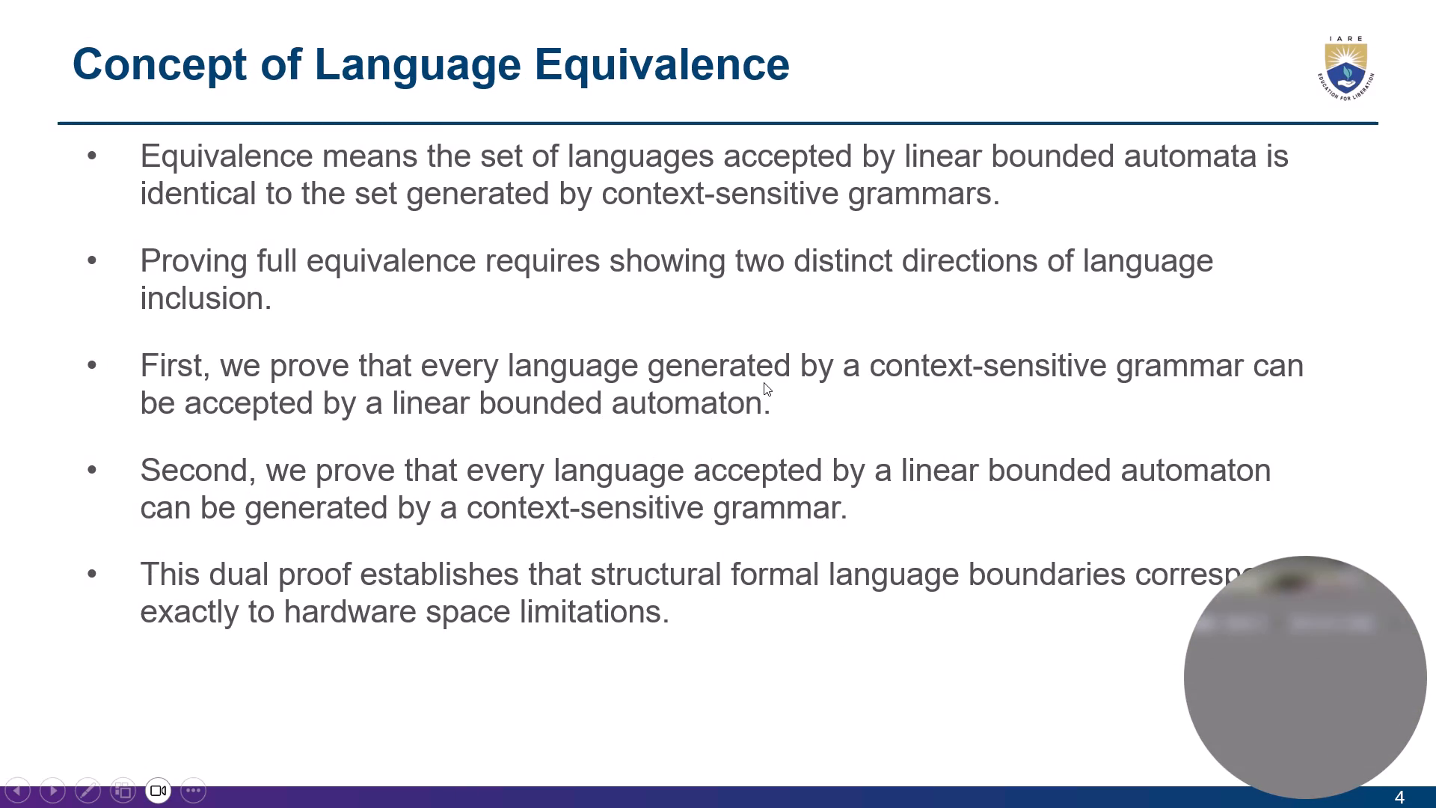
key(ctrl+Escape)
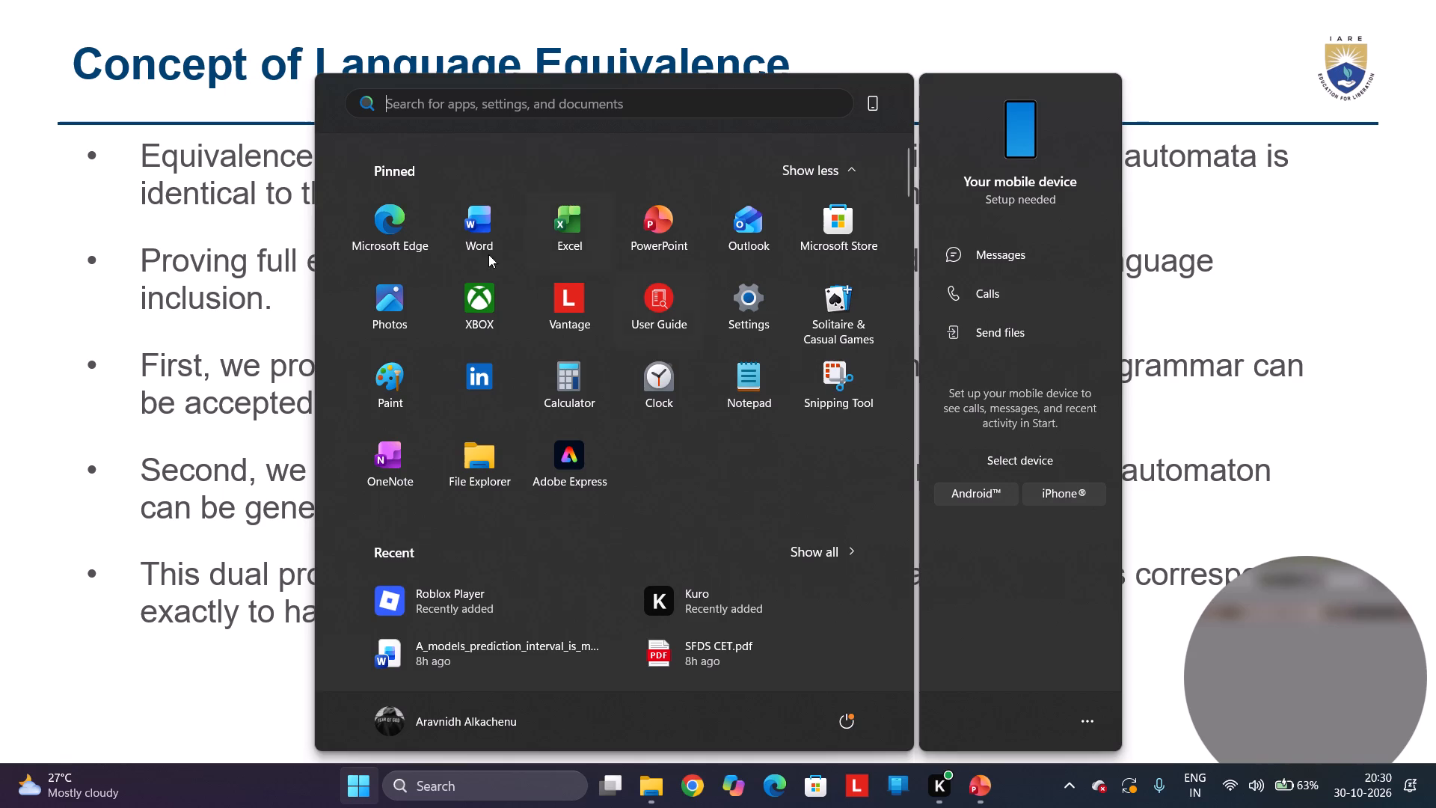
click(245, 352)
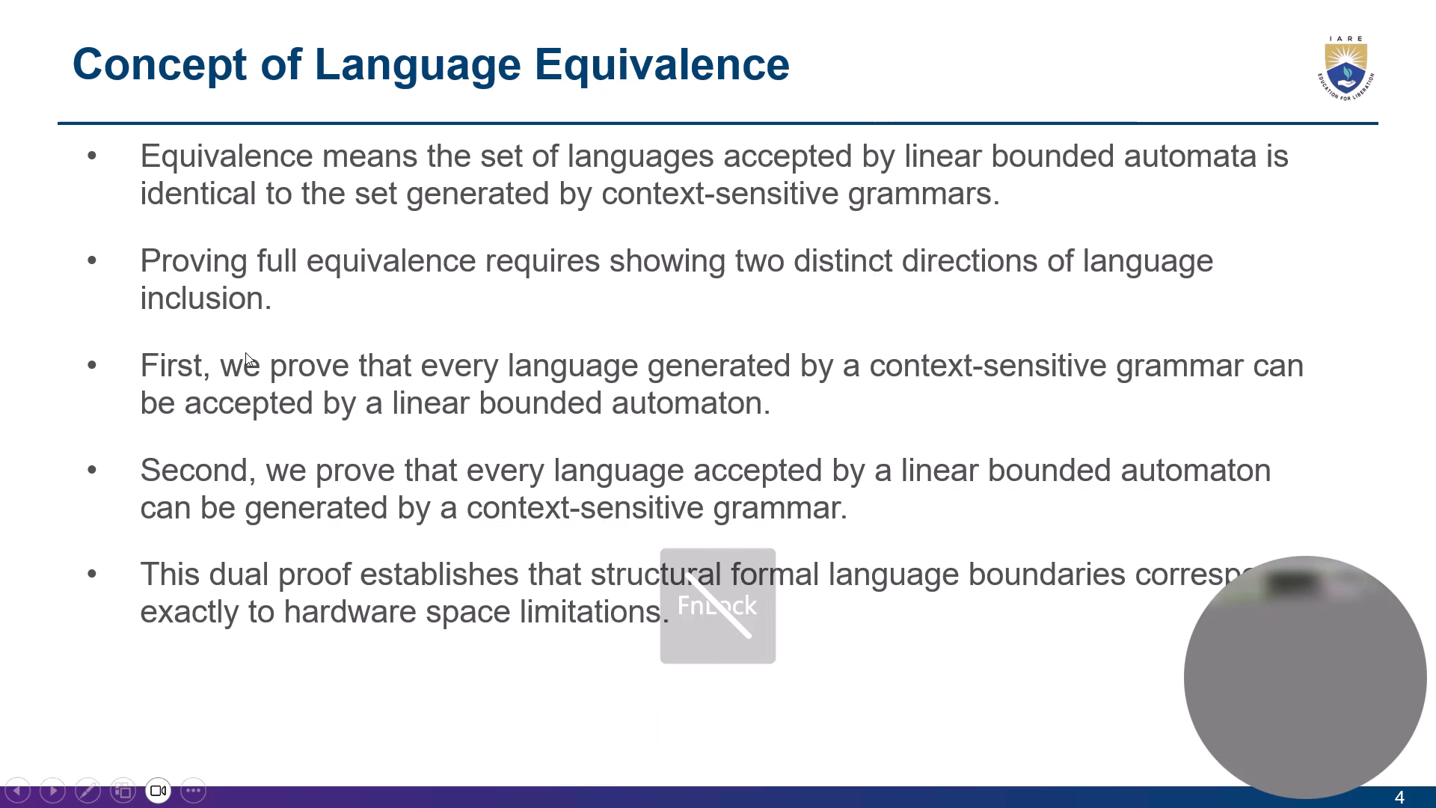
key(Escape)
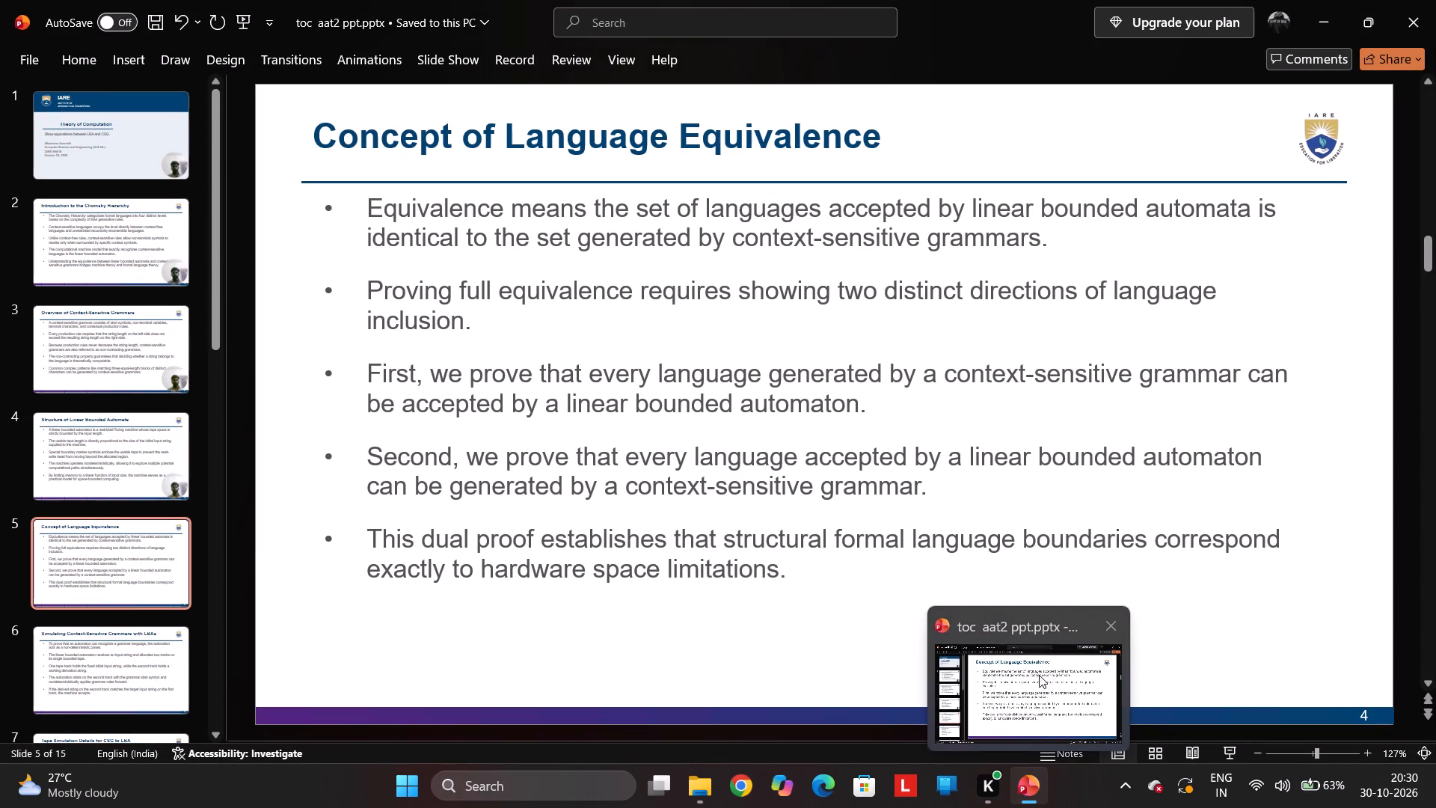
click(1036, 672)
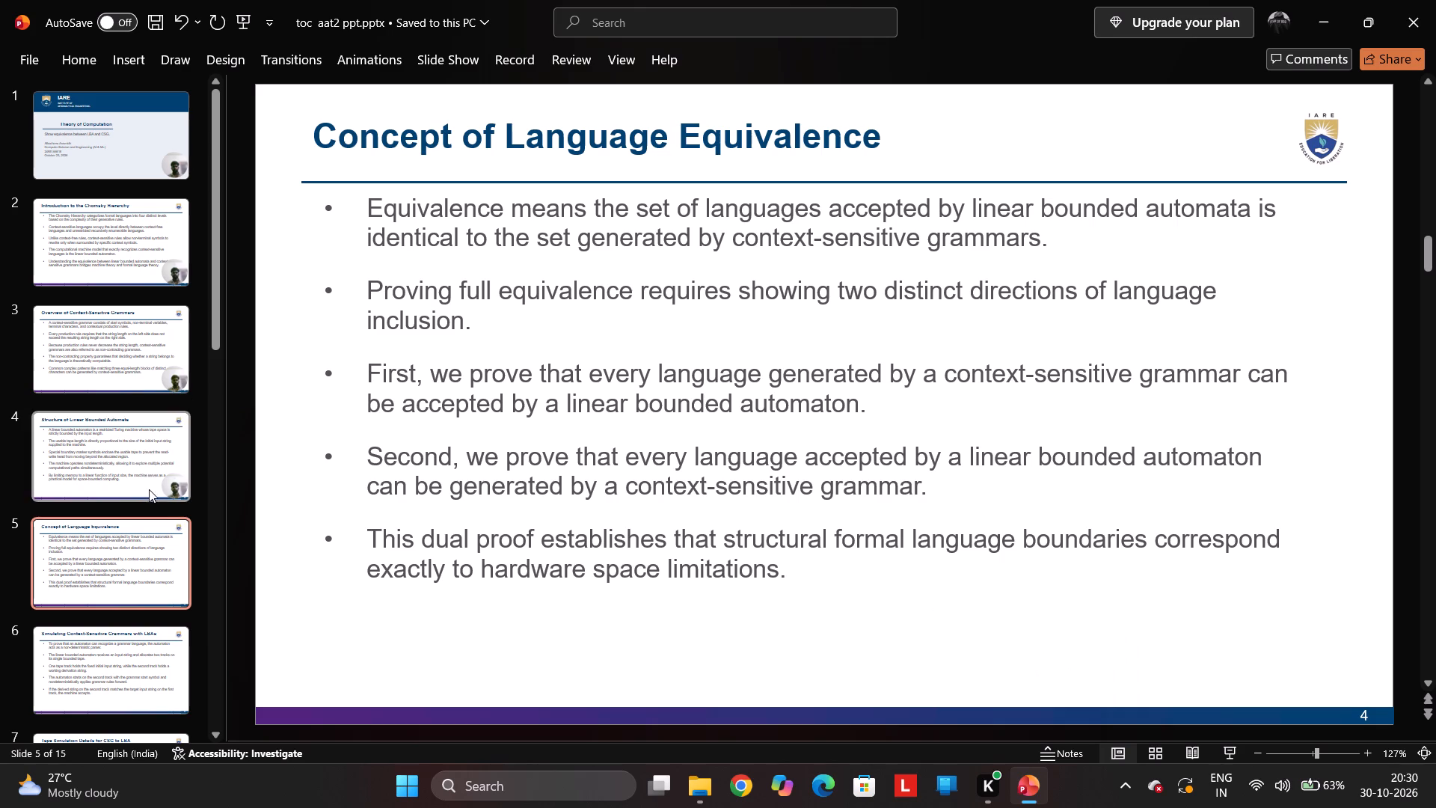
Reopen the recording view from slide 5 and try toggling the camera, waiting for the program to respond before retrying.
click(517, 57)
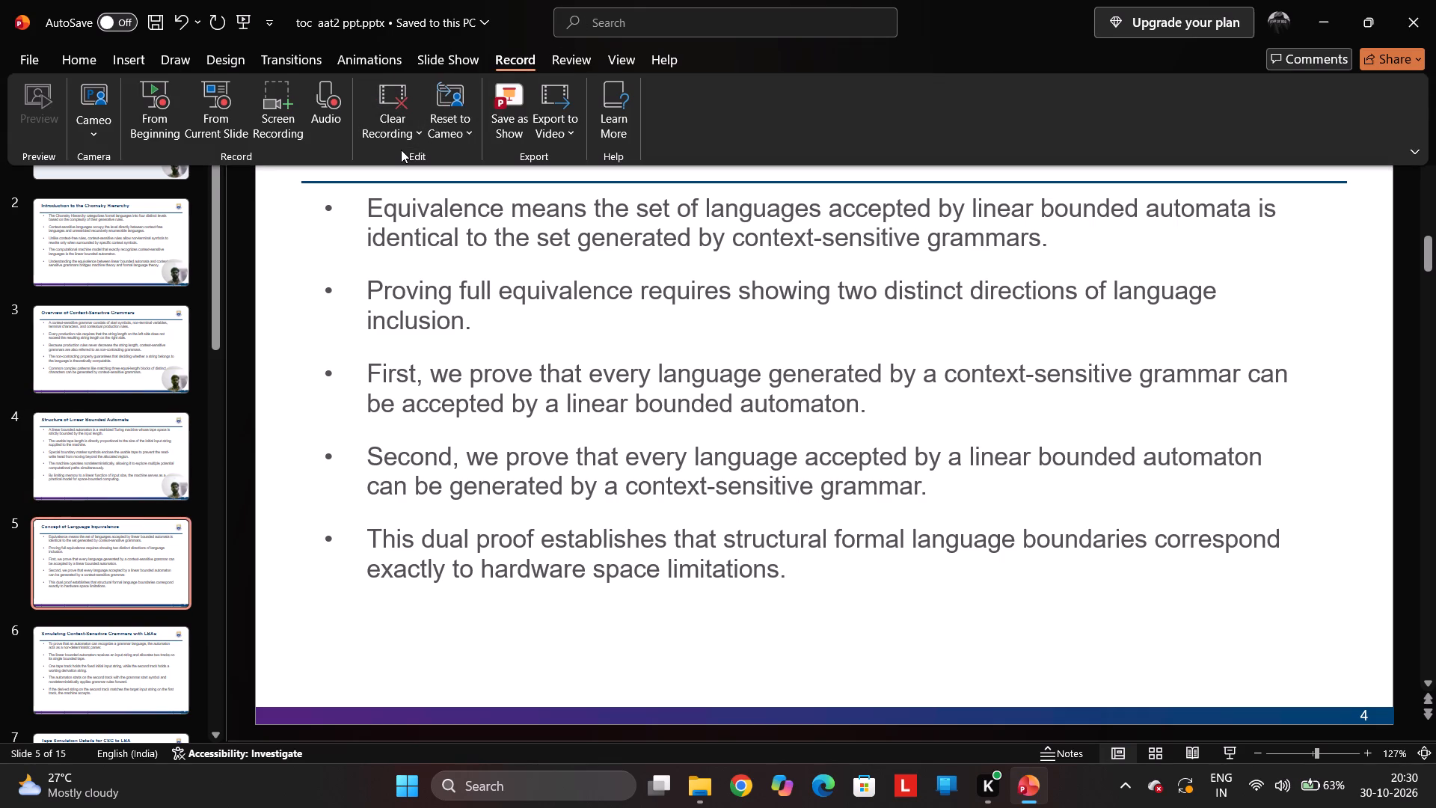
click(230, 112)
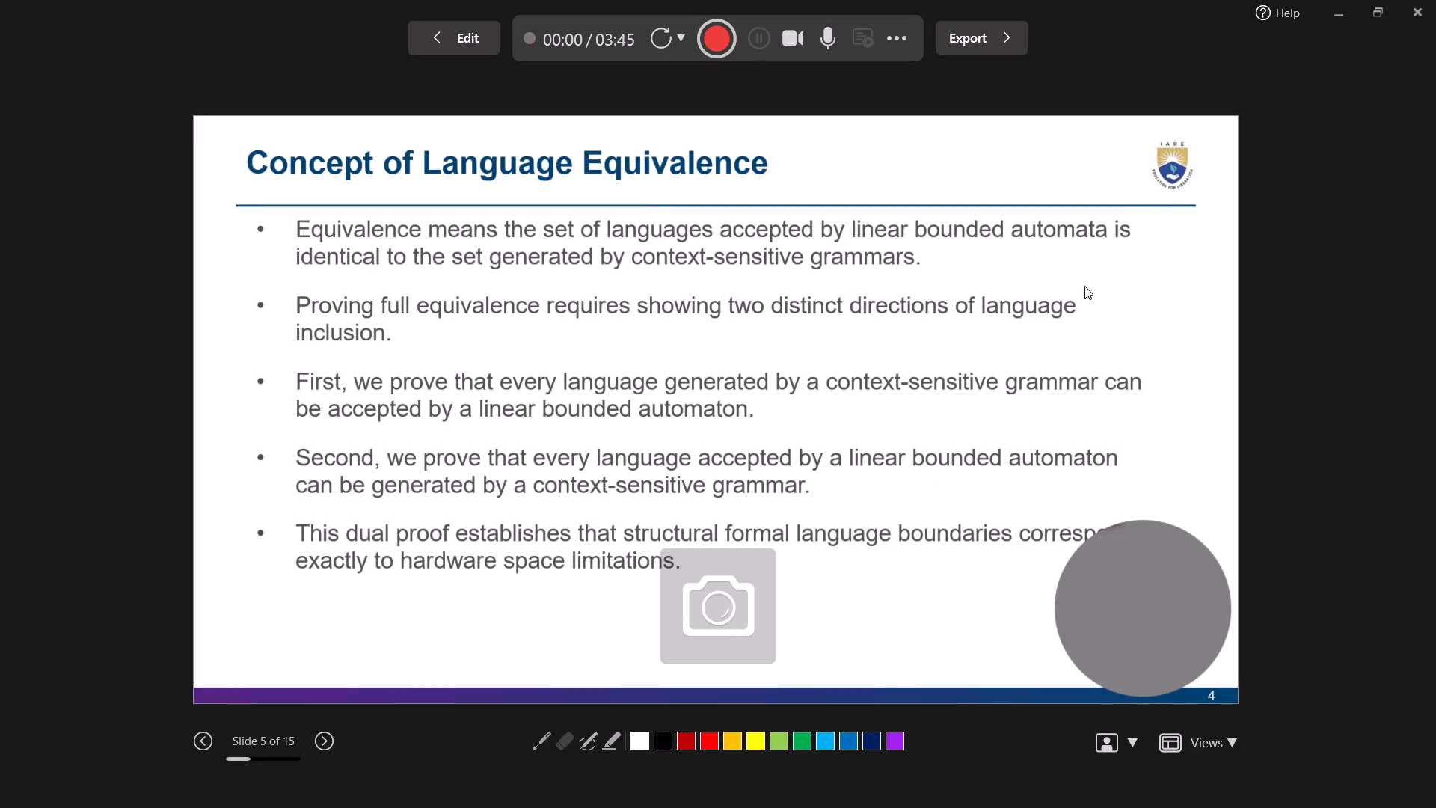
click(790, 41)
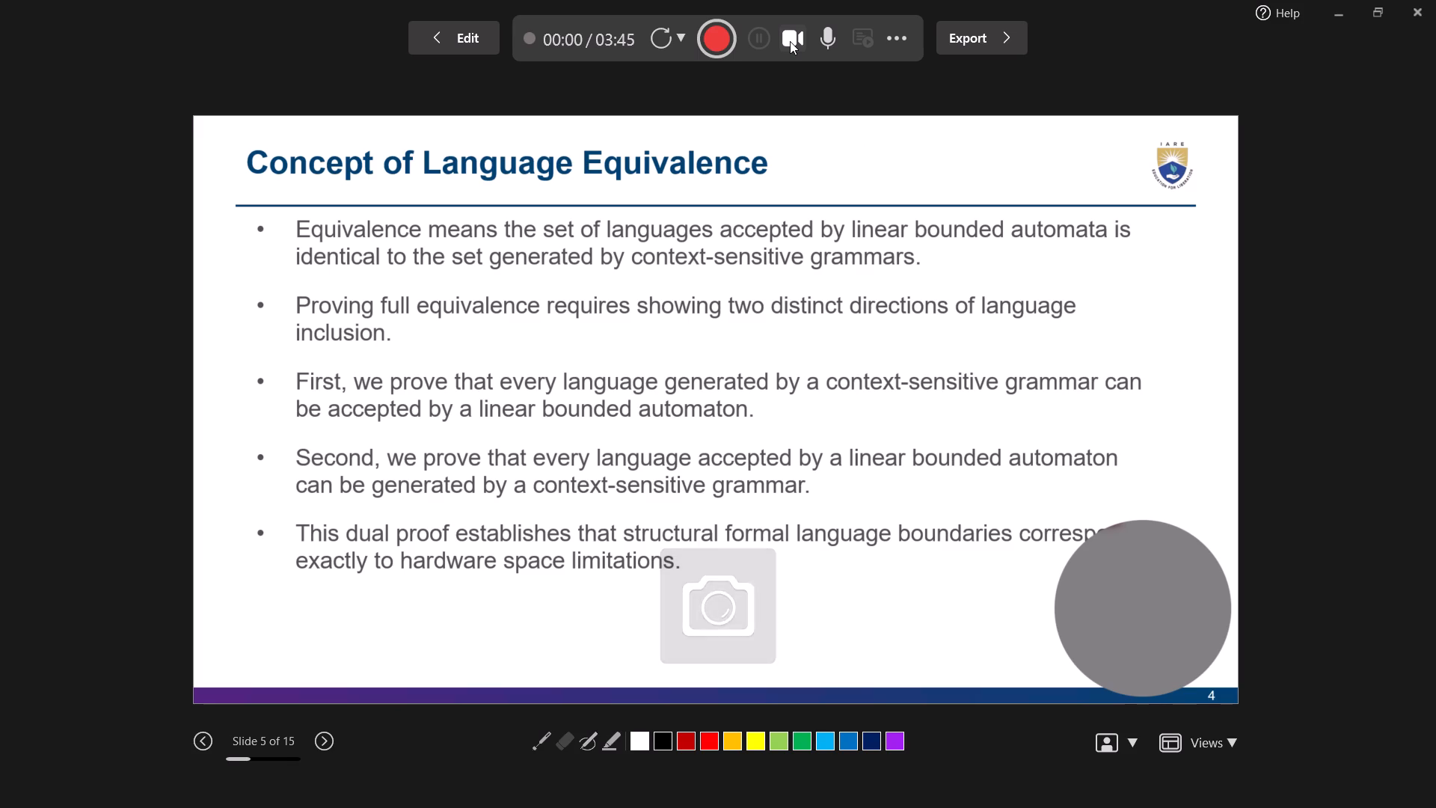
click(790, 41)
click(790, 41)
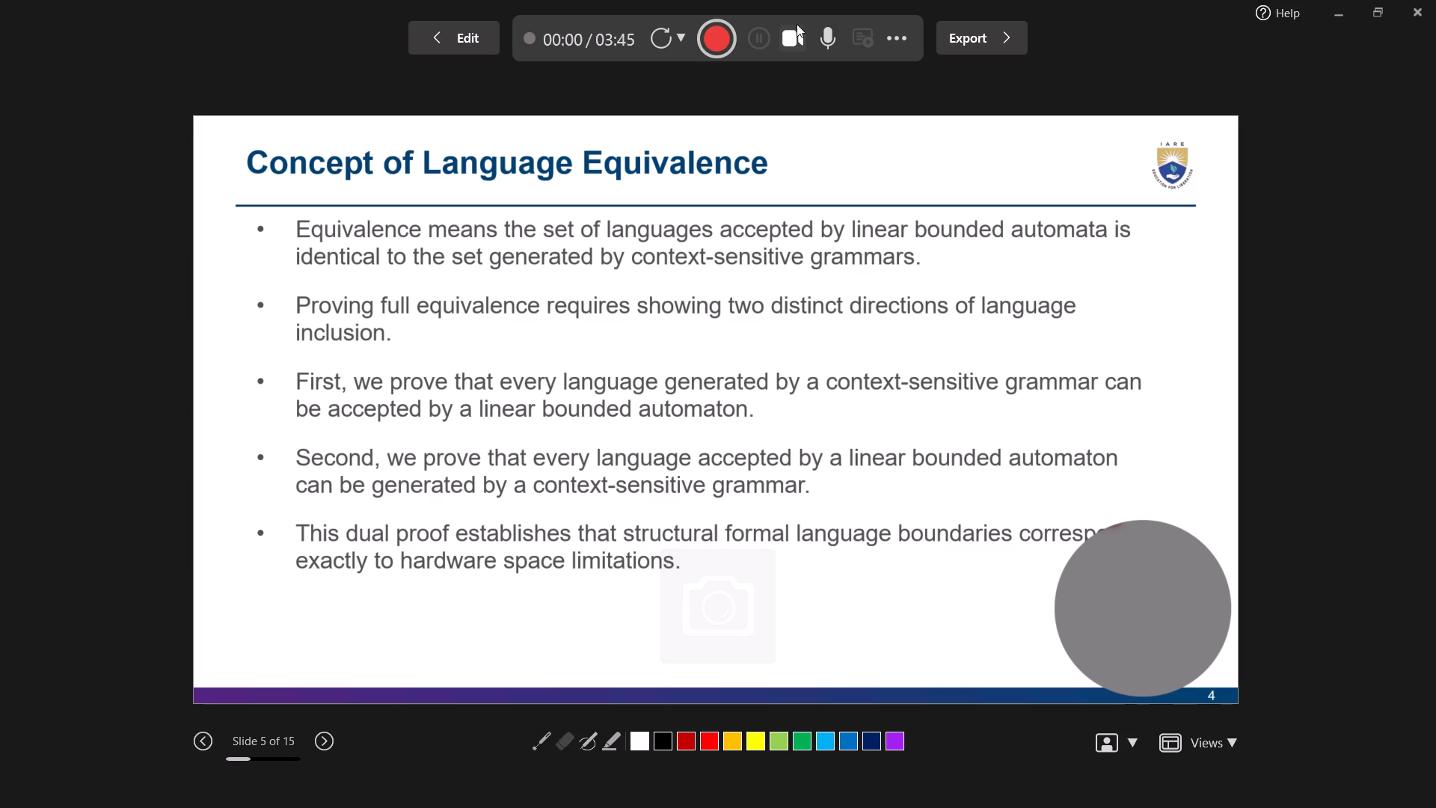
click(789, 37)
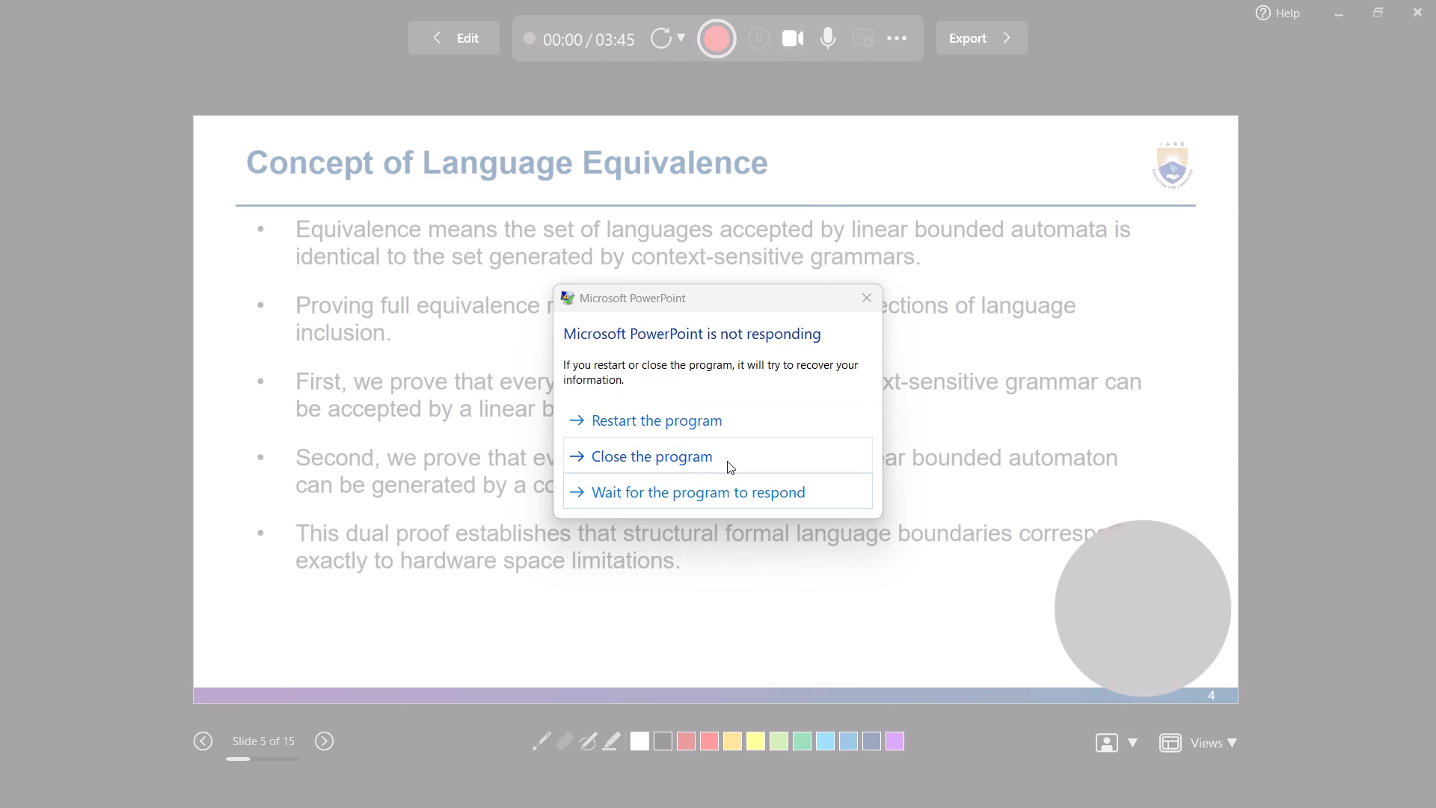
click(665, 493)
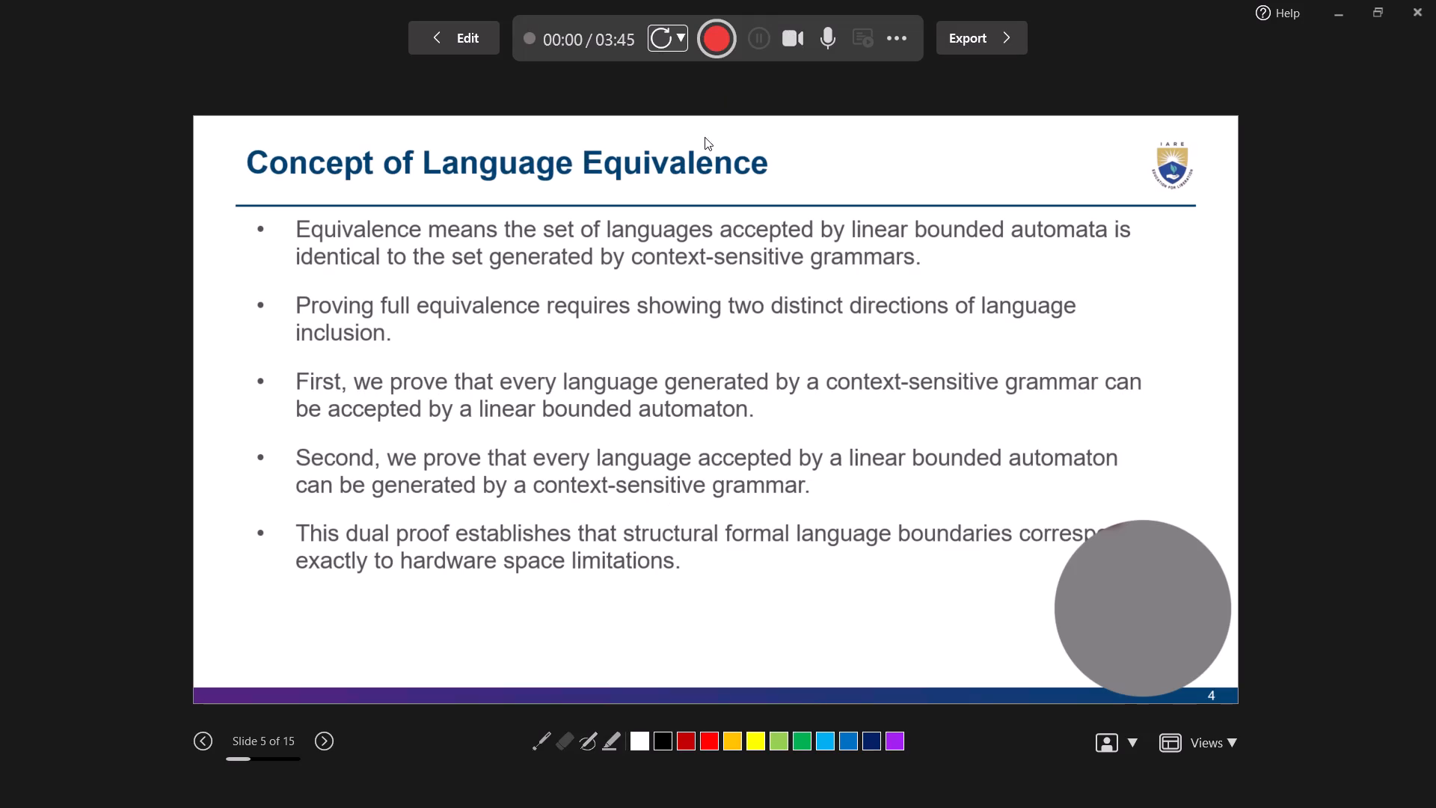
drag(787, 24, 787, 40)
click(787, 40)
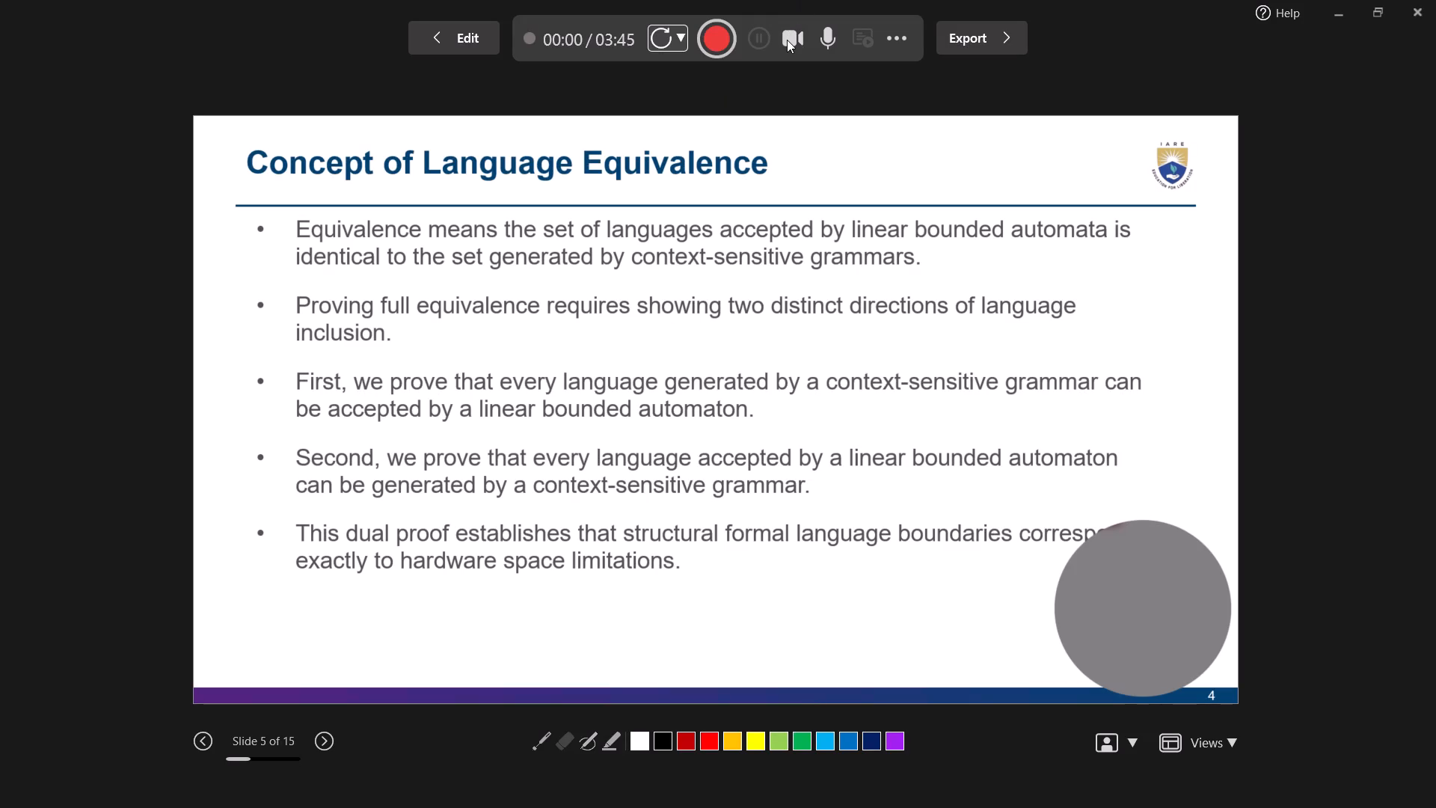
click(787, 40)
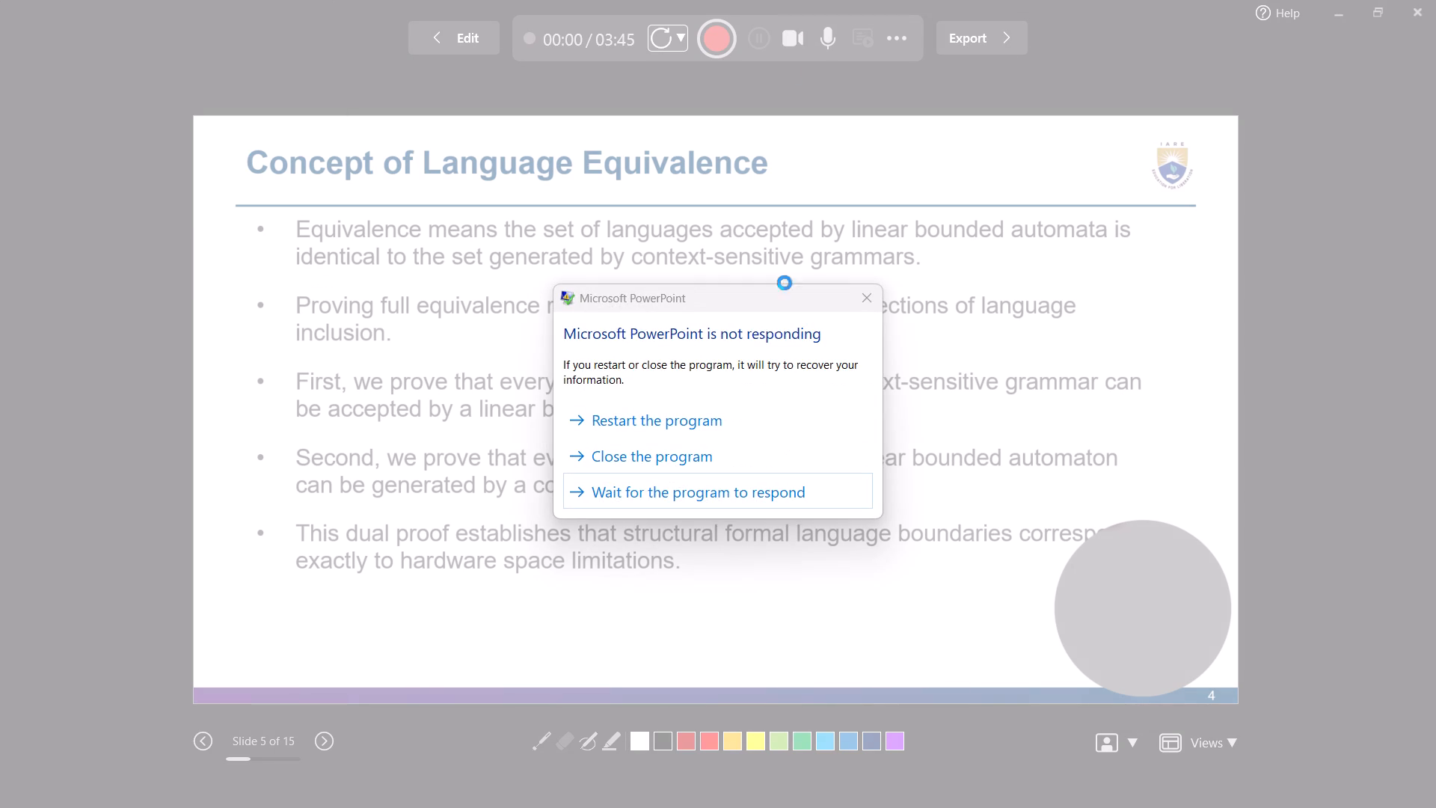
Restart the unresponsive PowerPoint program from the problem report.
click(702, 412)
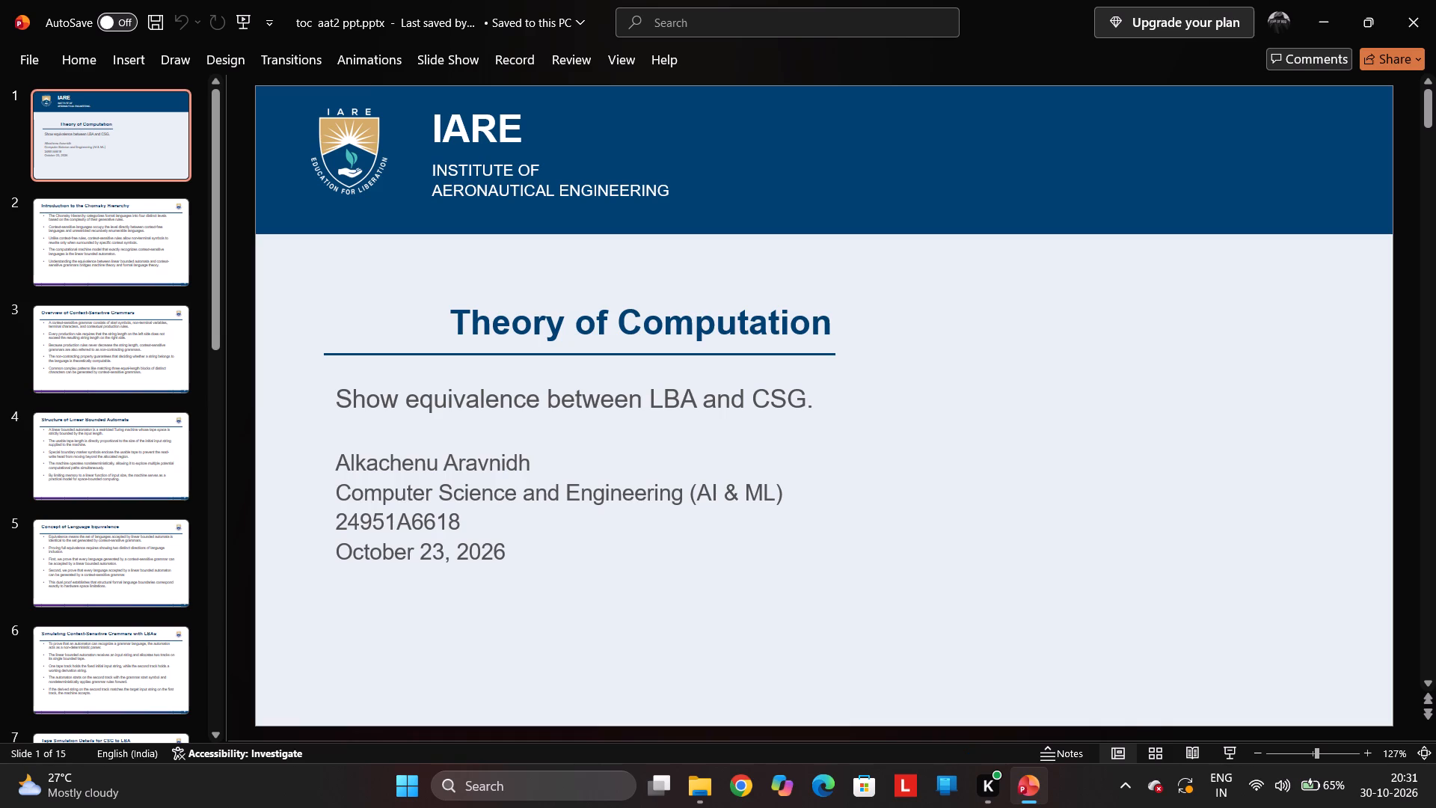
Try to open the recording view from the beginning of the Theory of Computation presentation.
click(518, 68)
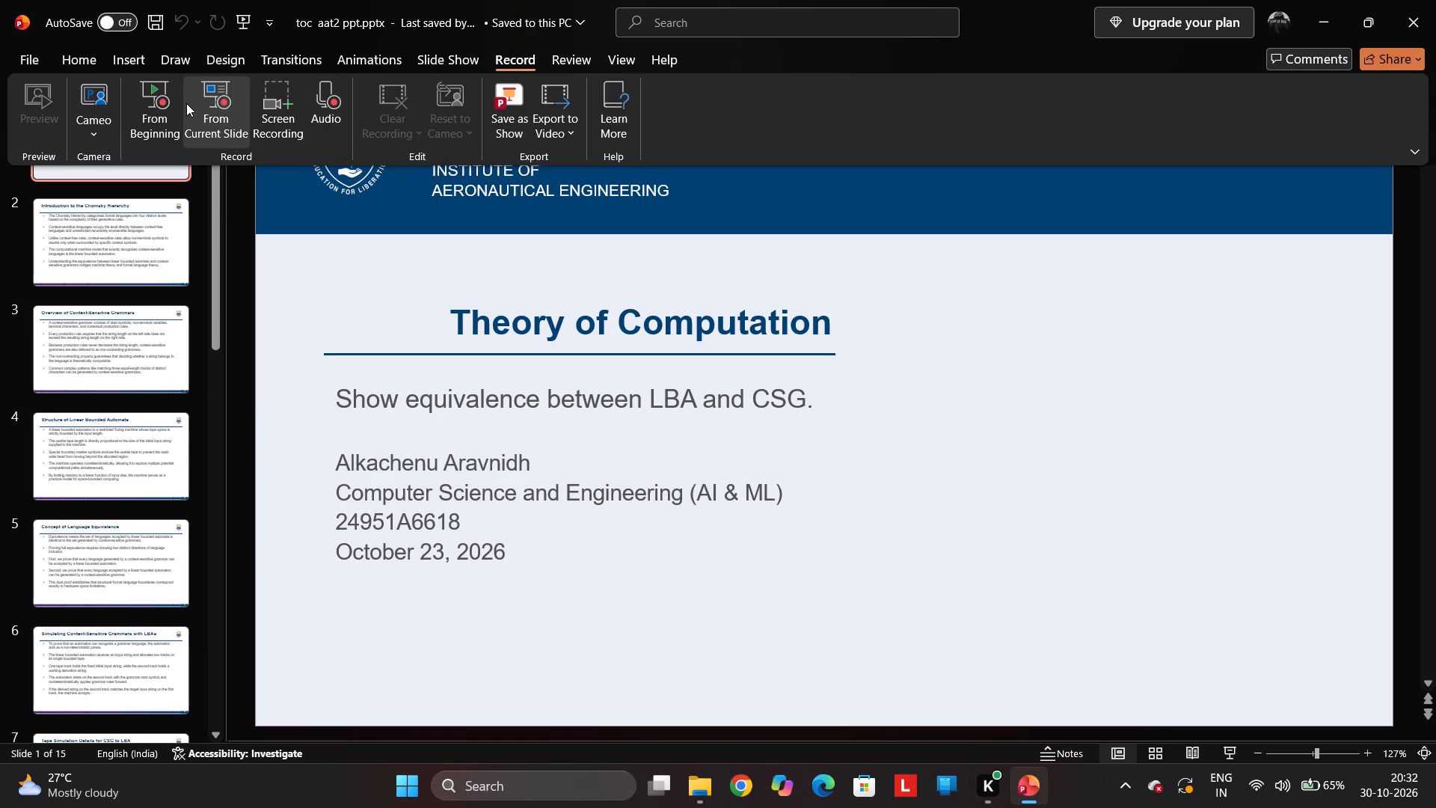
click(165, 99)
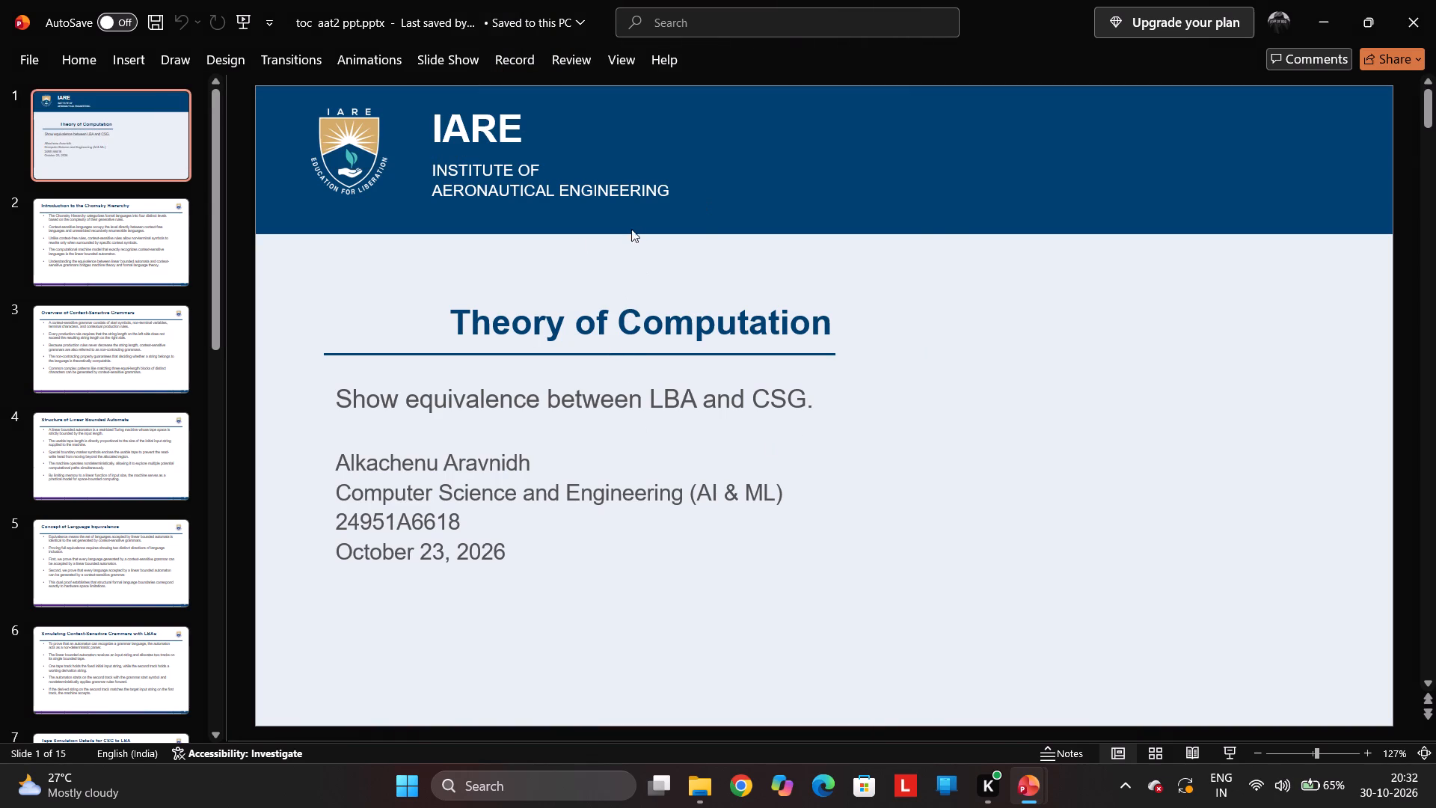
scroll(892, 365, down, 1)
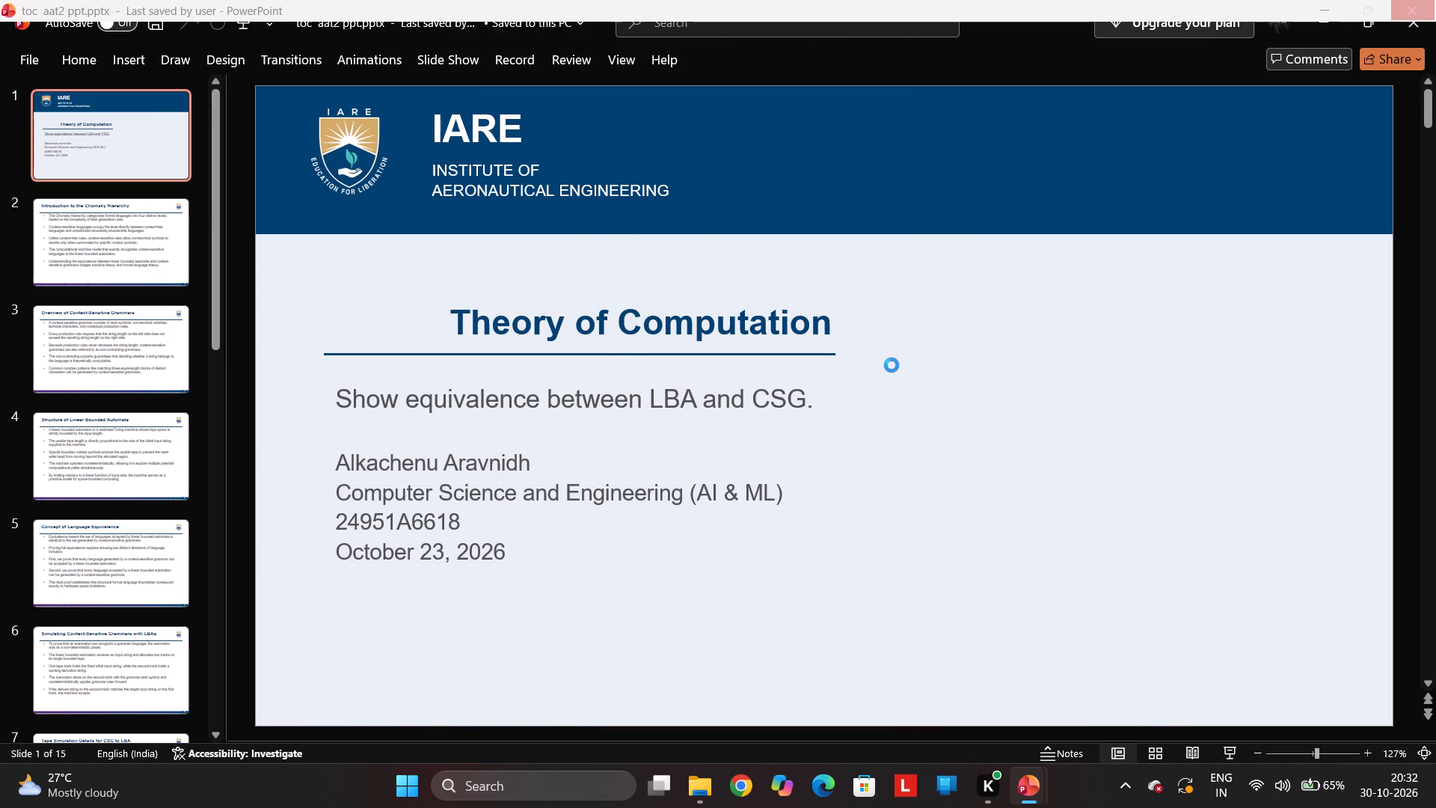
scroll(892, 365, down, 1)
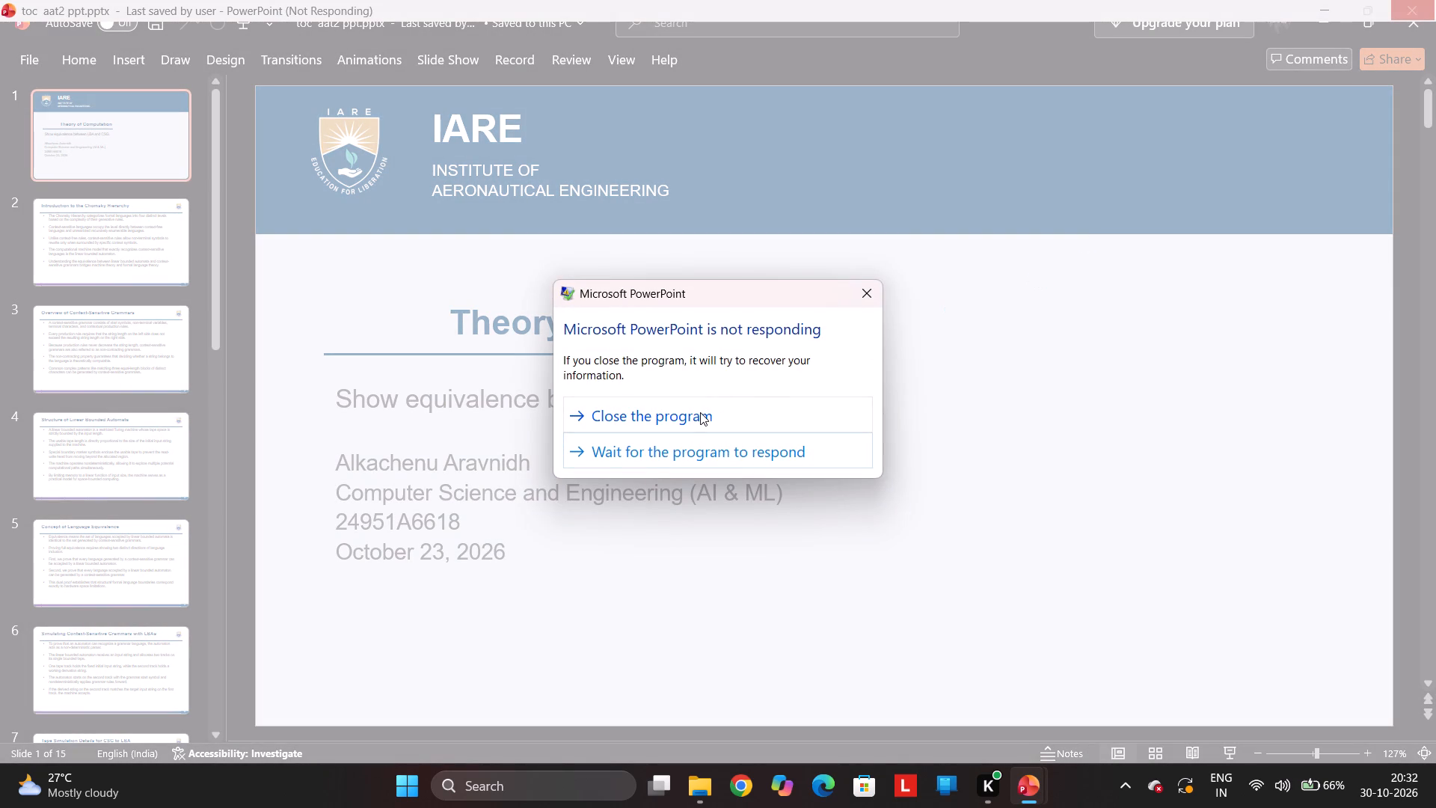
Close the unresponsive PowerPoint program from the problem report.
click(687, 414)
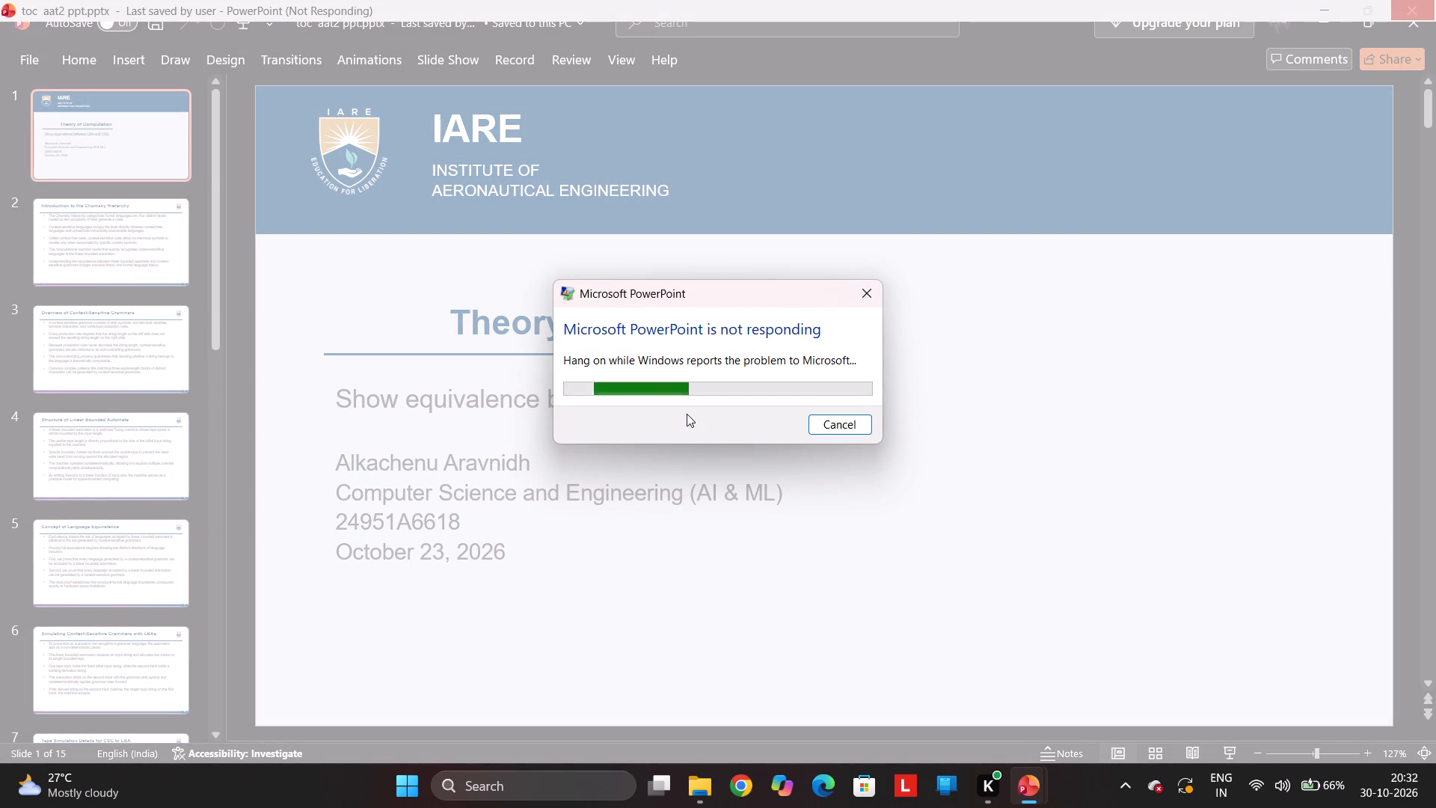
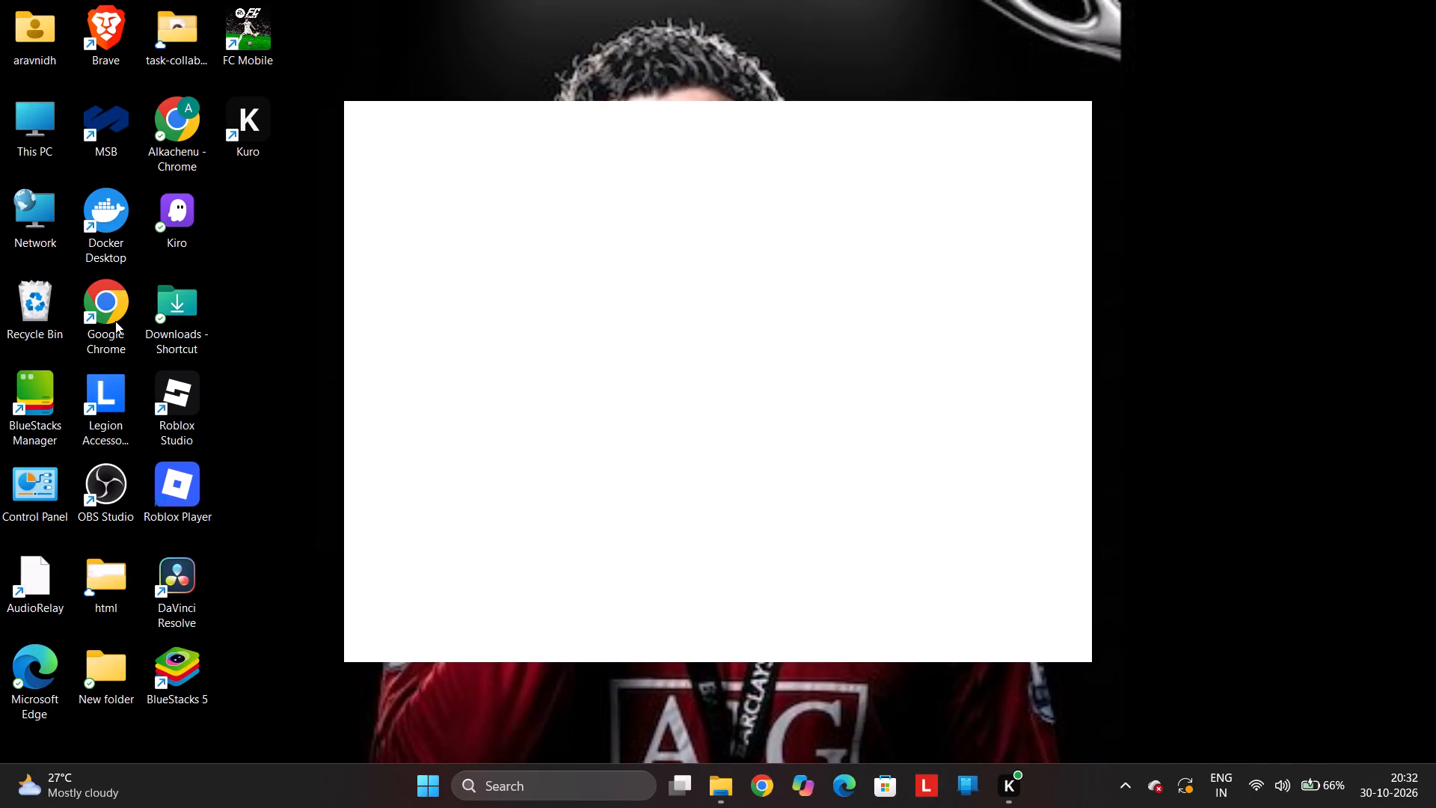
Reopen the presentation toc aat2 ppt.pptx from the 4TH SEM folder in File Explorer.
click(737, 800)
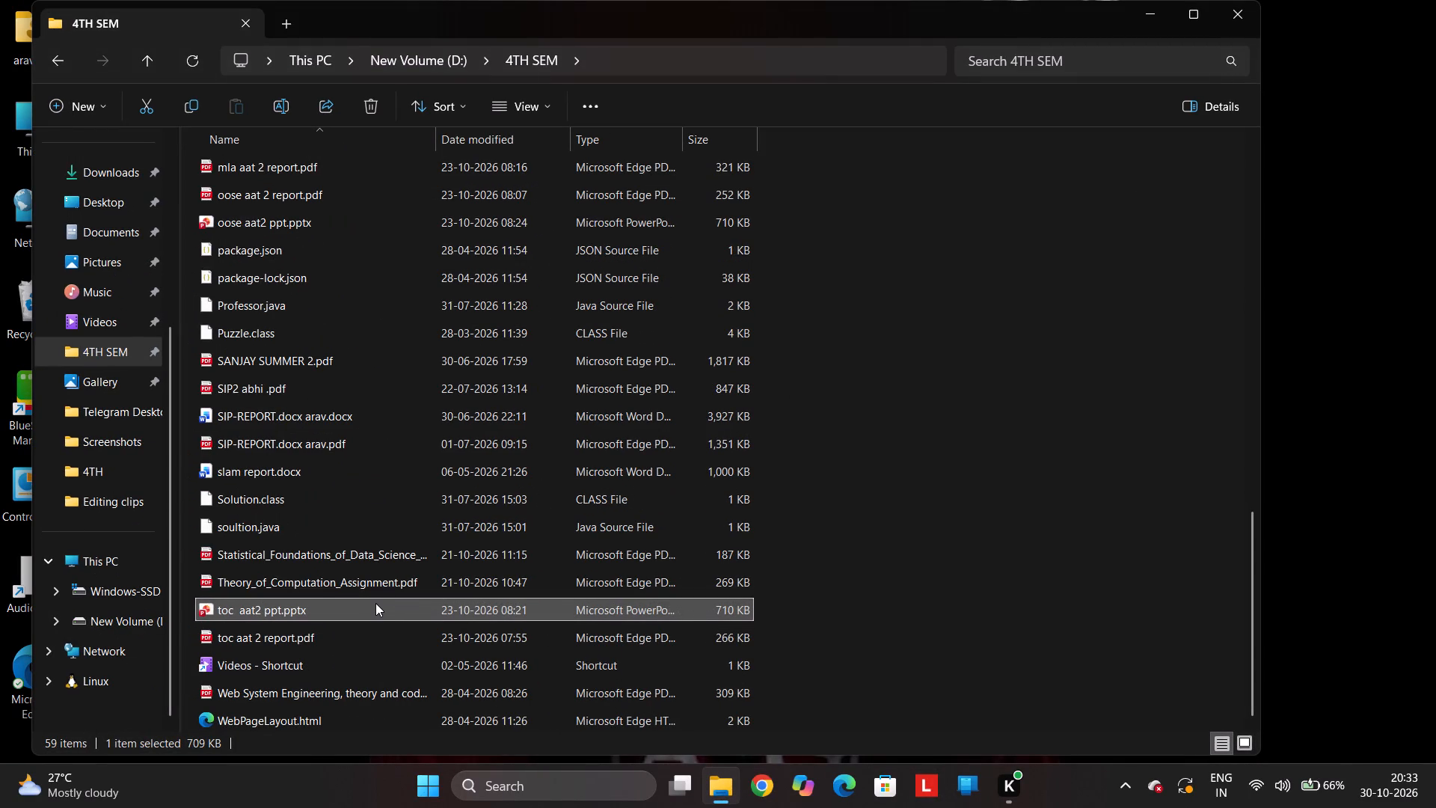
double_click(375, 603)
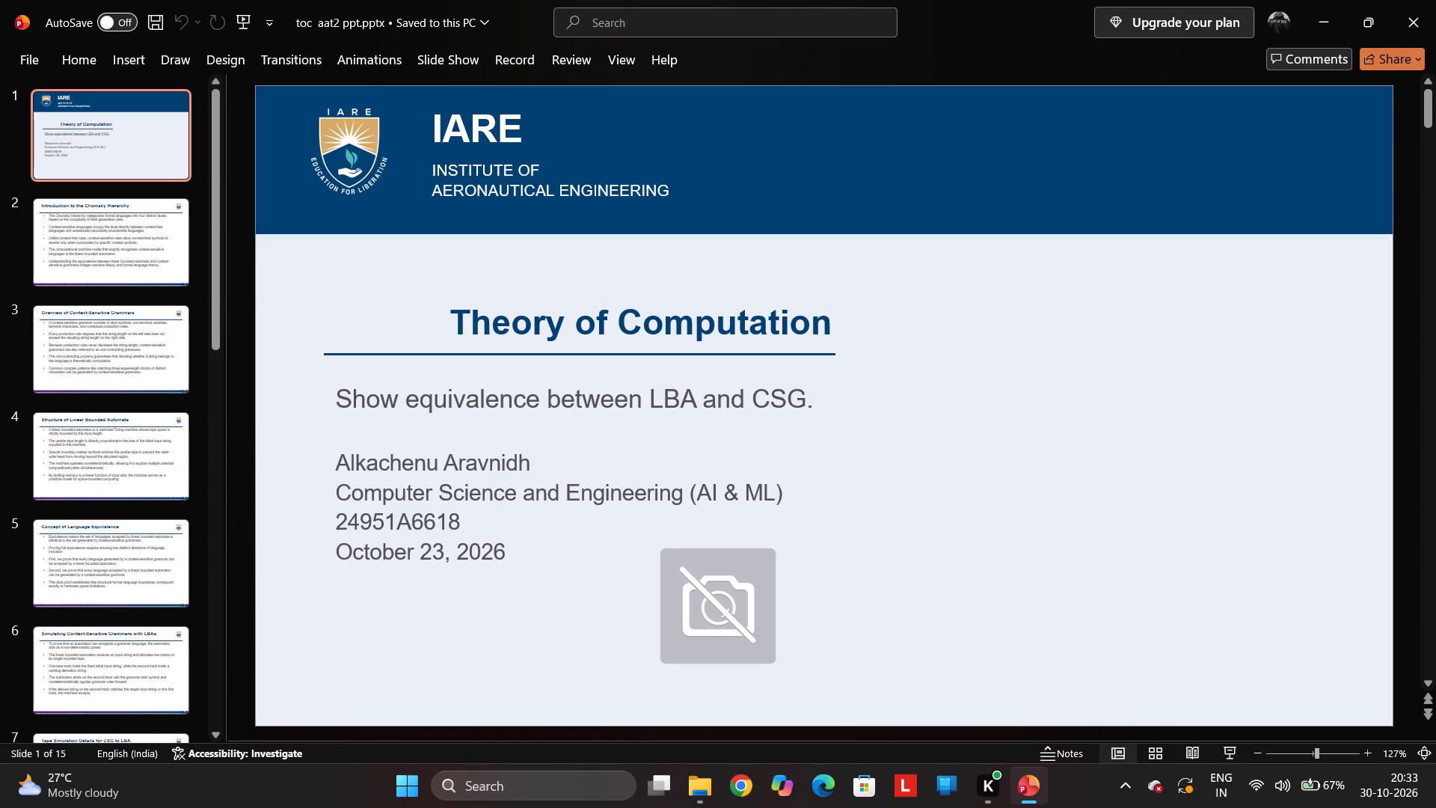
Search Windows for the Camera app and launch it to check the webcam outside PowerPoint.
click(515, 777)
text(ca)
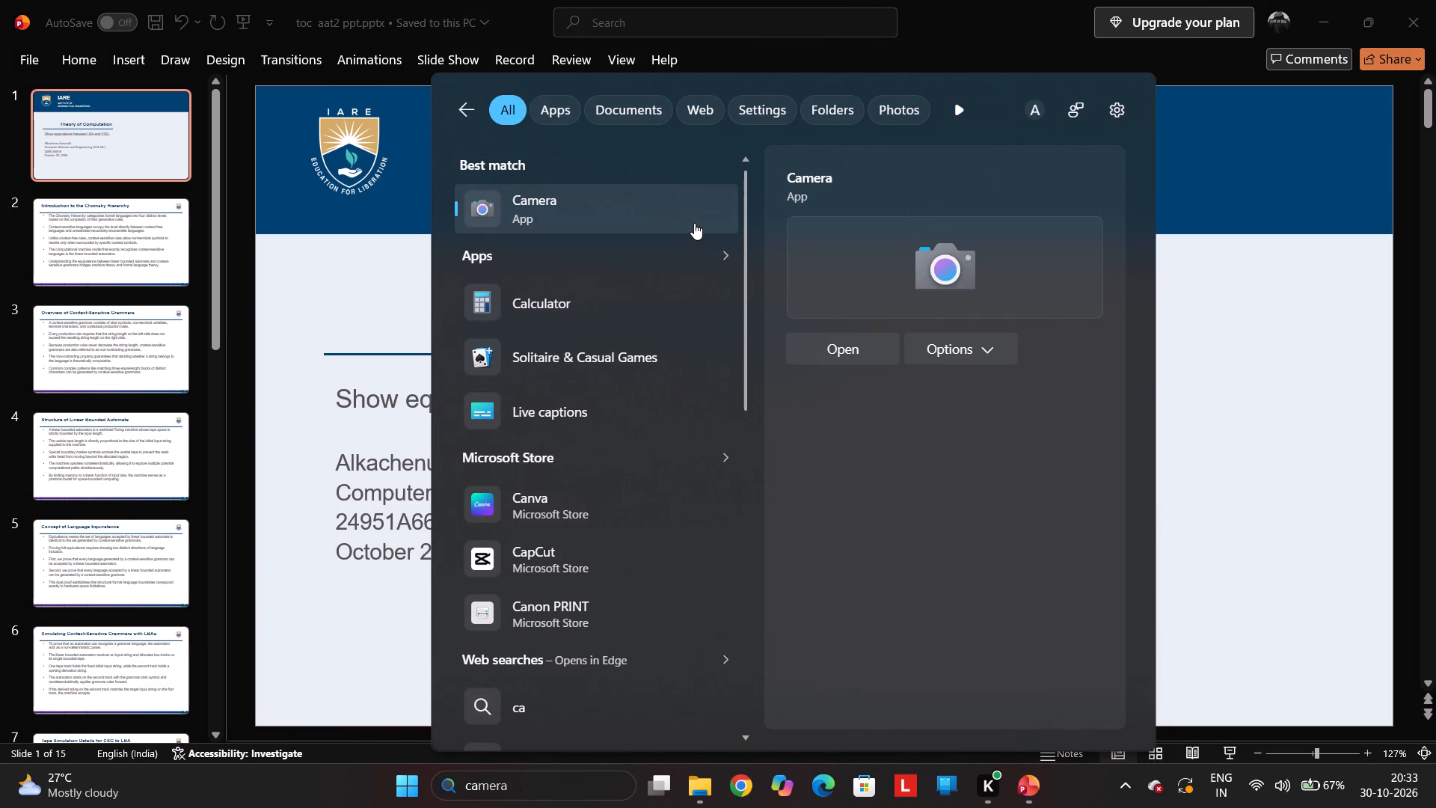
click(688, 218)
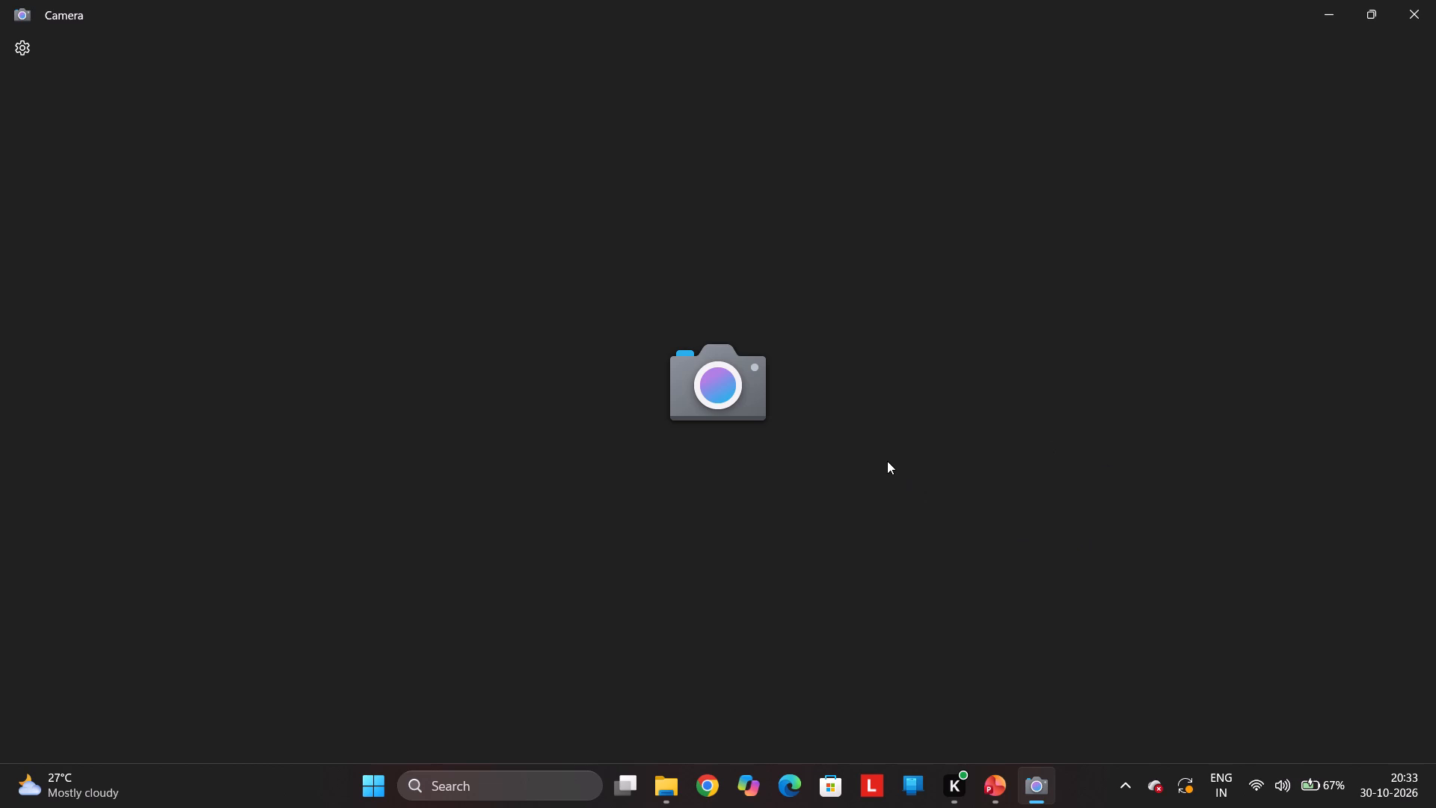
Open the Windows Update page in Settings.
click(1186, 776)
click(1186, 778)
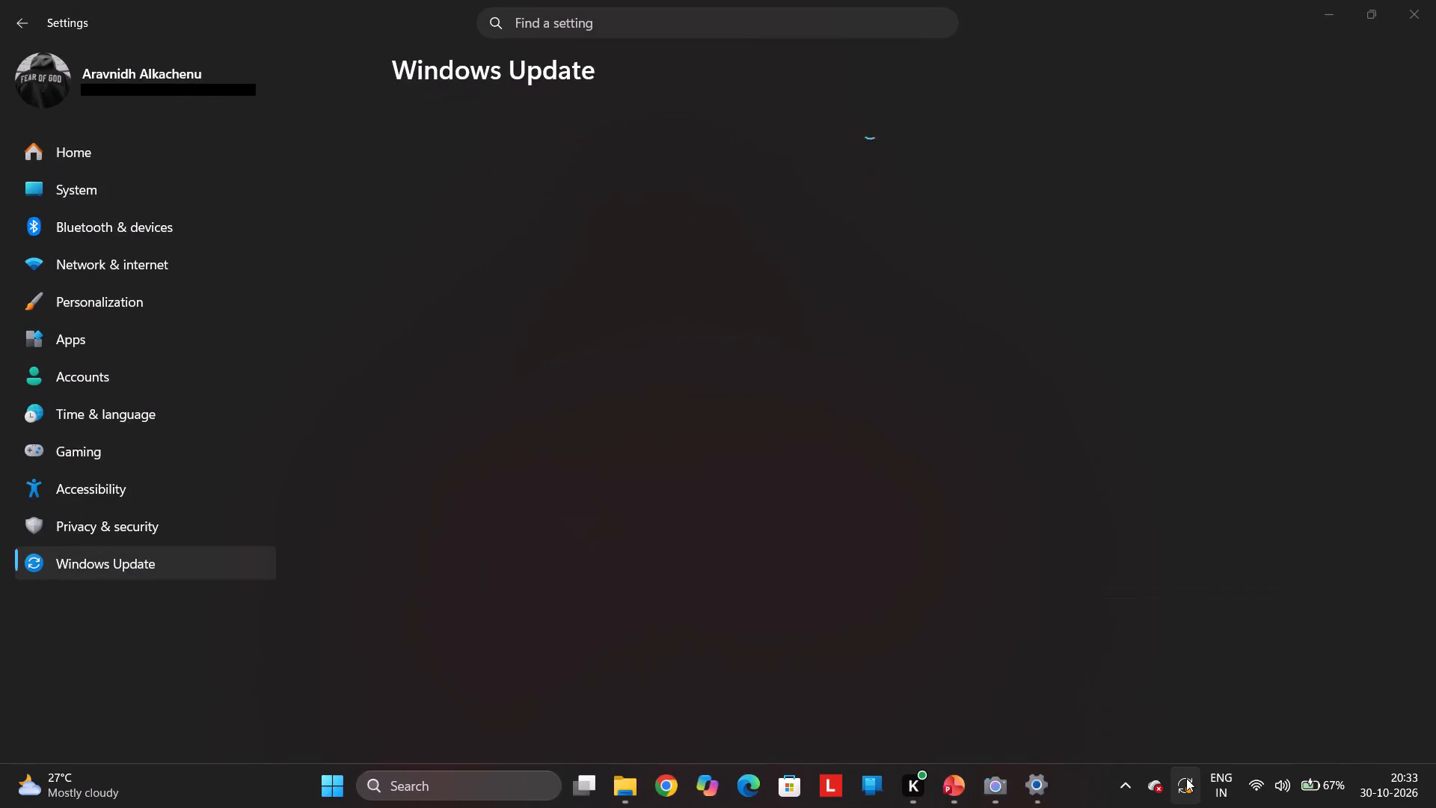